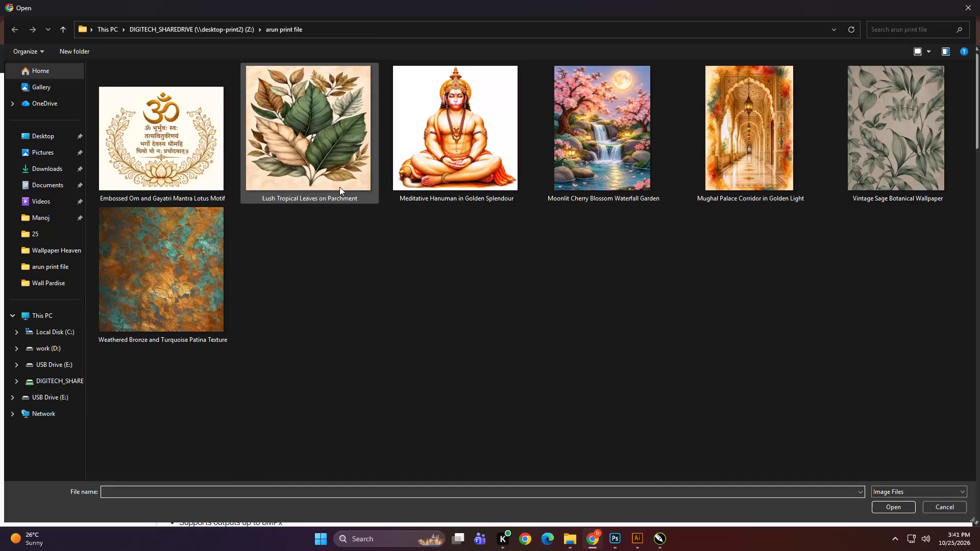
Select the Vintage Sage Botanical Wallpaper image in the arun print file folder as the file to open.
click(899, 128)
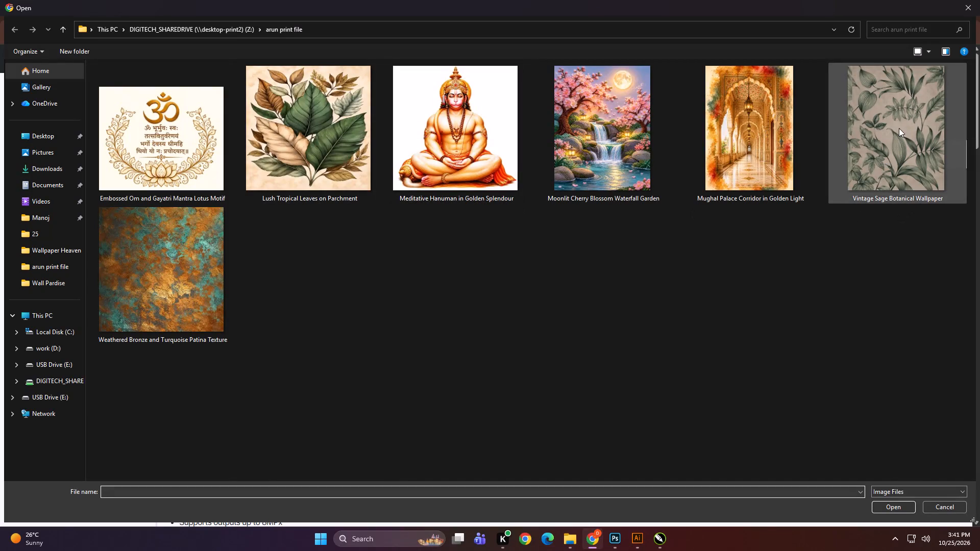
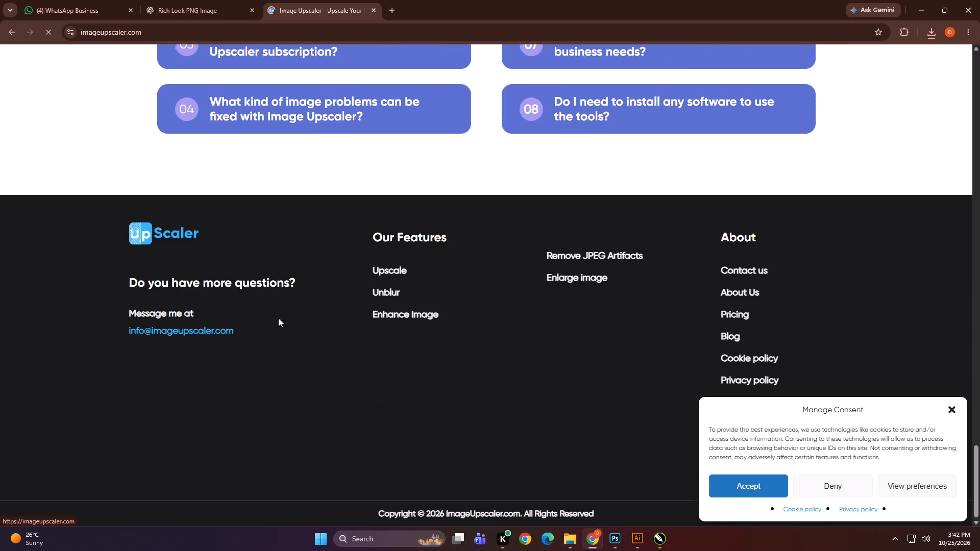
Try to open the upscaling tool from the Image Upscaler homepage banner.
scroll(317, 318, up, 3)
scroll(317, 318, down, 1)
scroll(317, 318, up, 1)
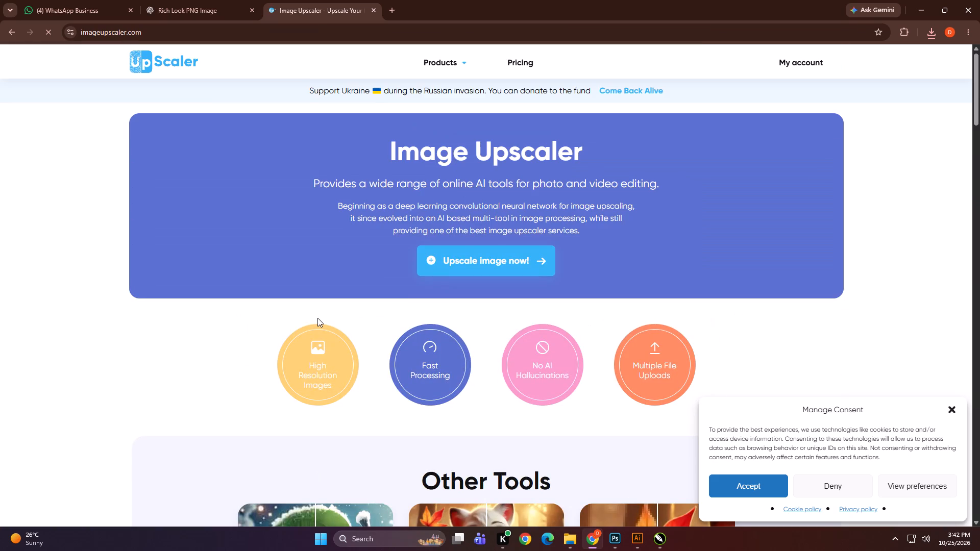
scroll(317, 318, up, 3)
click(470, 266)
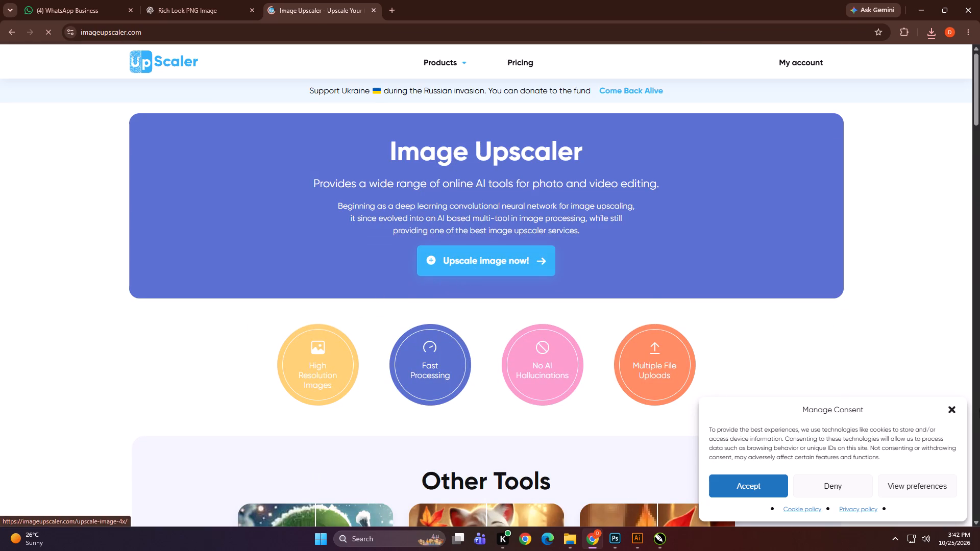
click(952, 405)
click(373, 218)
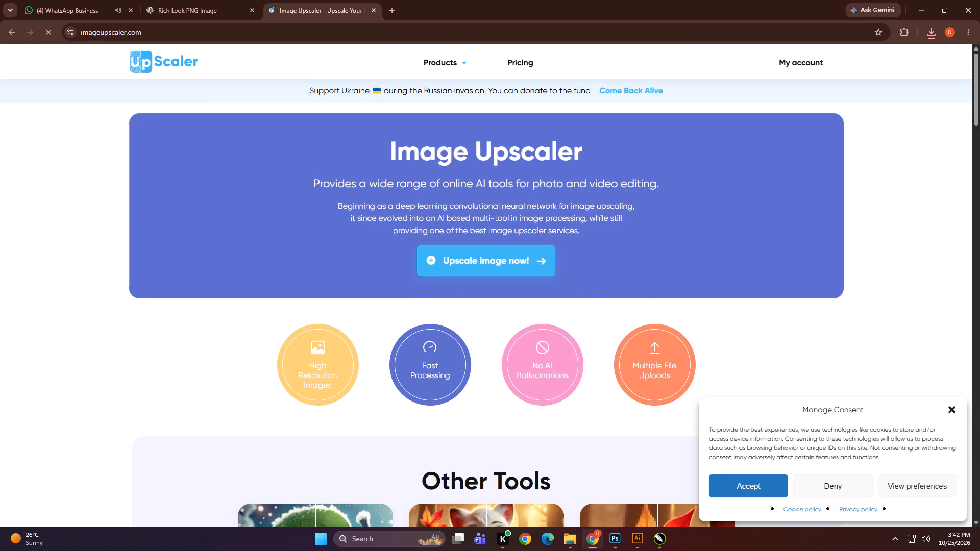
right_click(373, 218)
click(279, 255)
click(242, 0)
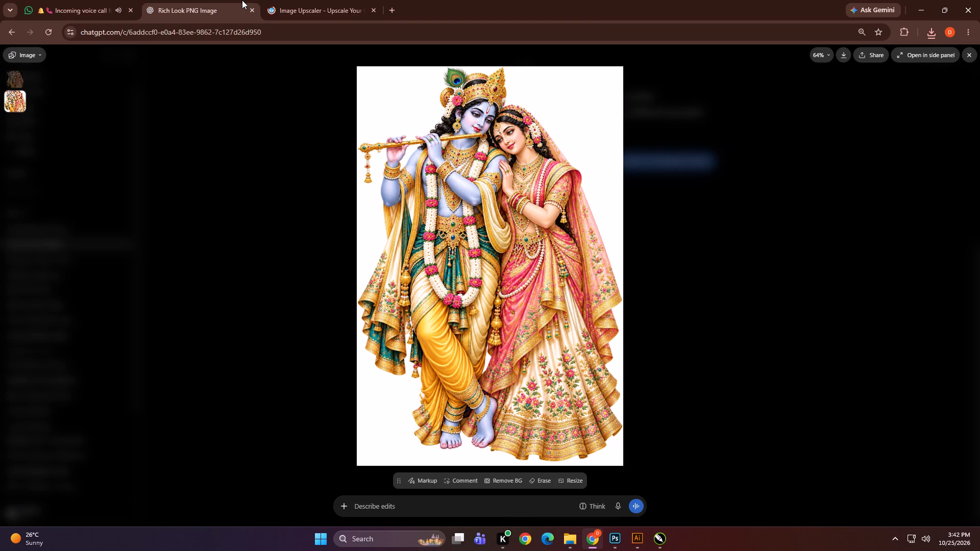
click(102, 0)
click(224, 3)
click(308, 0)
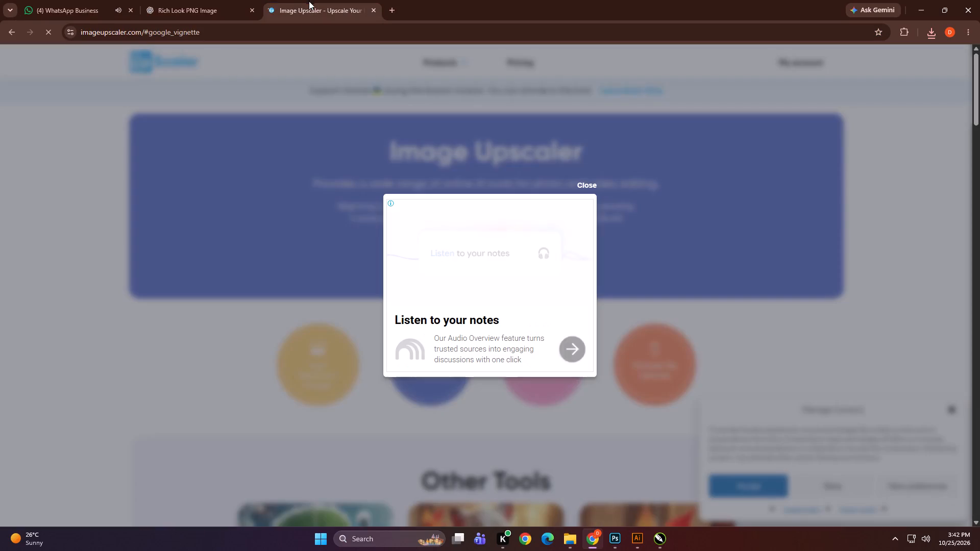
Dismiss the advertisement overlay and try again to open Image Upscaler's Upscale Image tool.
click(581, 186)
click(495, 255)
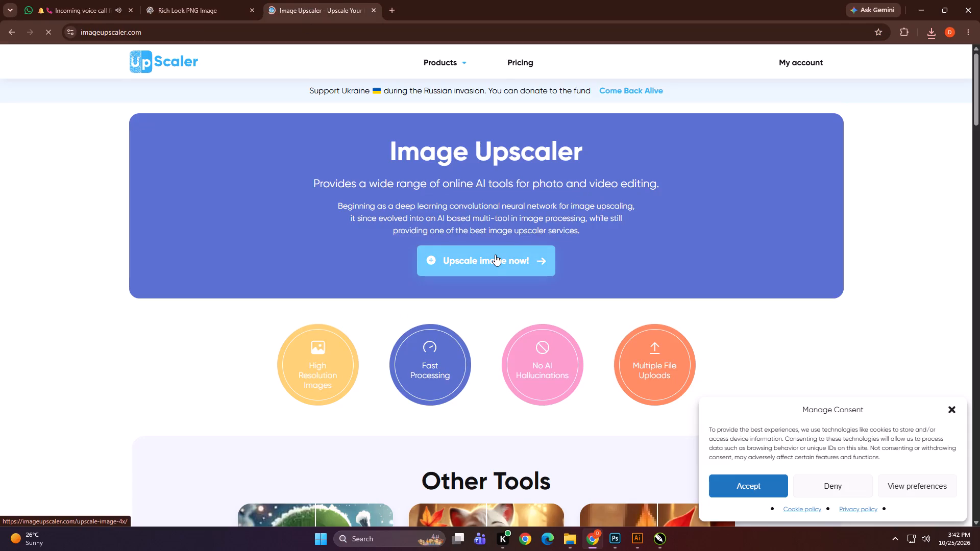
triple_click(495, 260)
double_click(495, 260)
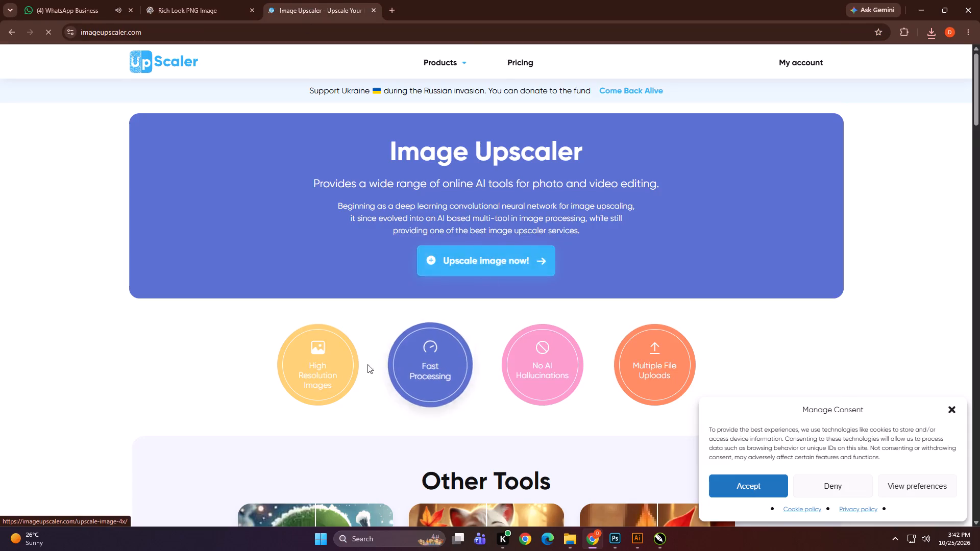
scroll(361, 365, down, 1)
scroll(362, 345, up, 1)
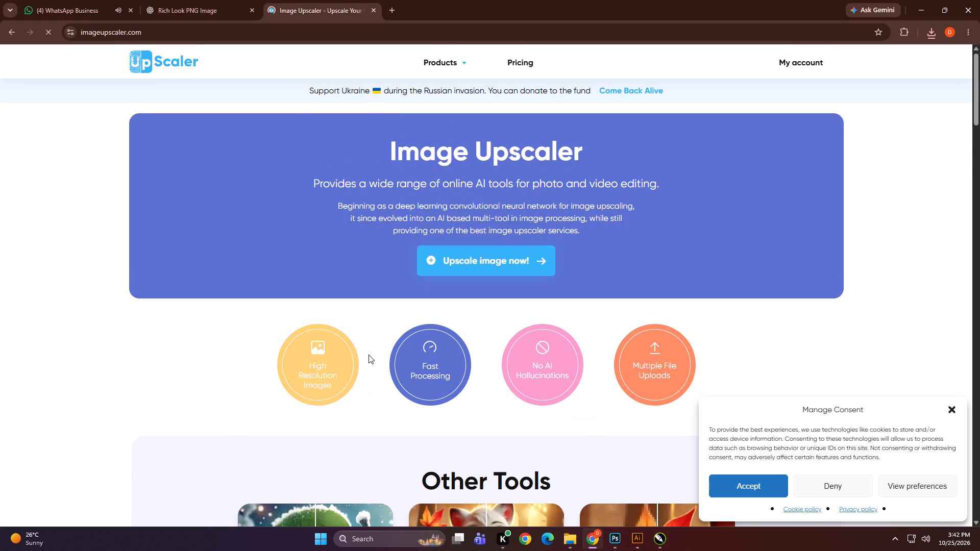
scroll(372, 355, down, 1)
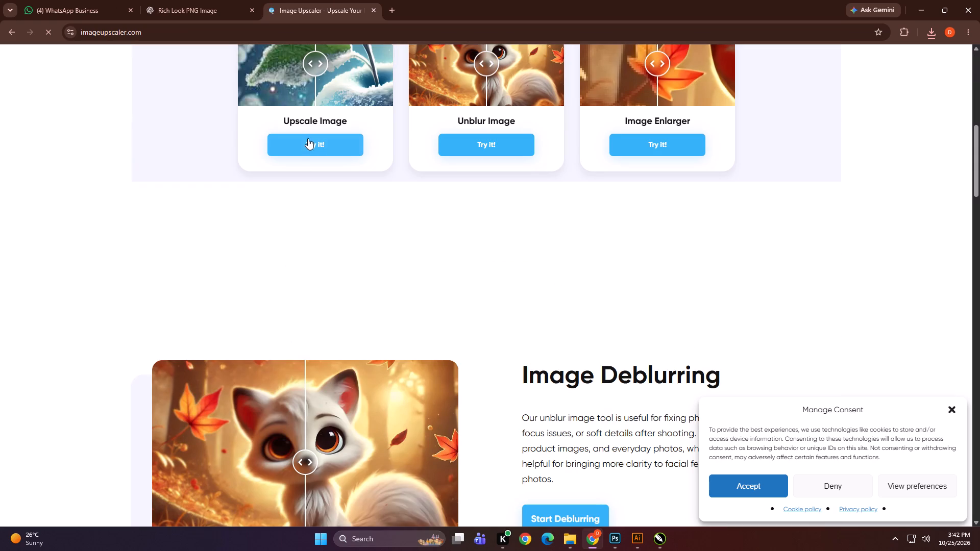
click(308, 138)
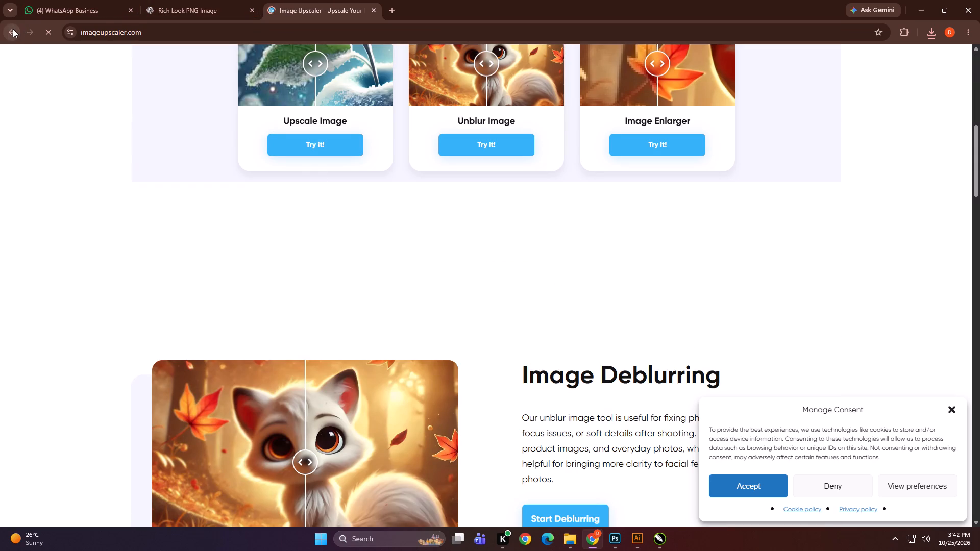
Return to the Google results for image upscaler and open iLoveIMG's Free AI Image Upscaling Tool.
click(13, 29)
click(13, 29)
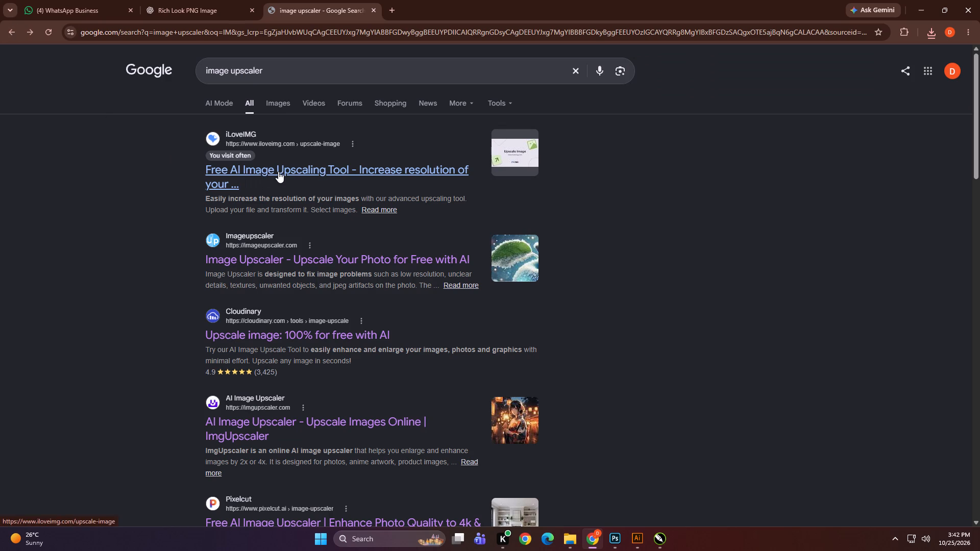
click(278, 171)
Upload the Vintage Sage Botanical Wallpaper image from the arun print file folder to the iLoveIMG upscaler.
click(458, 208)
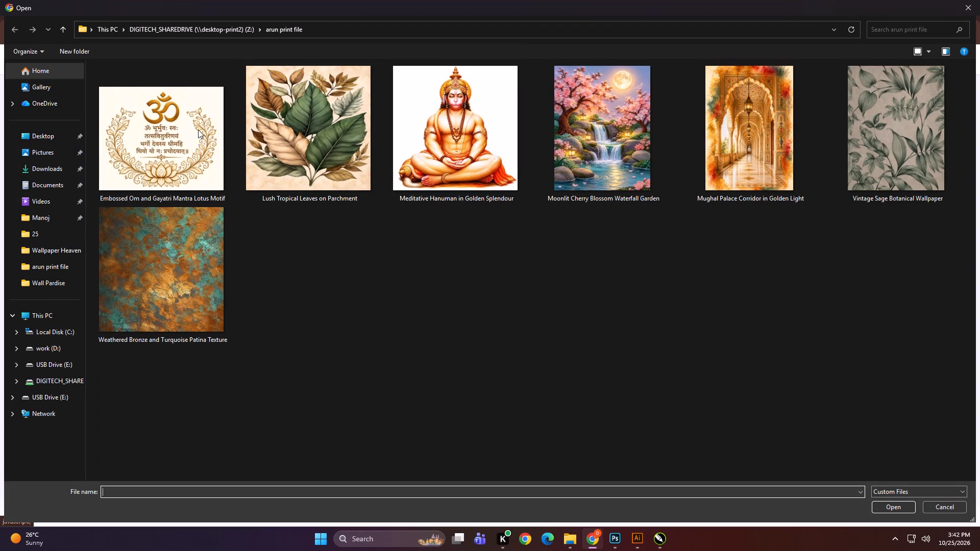
click(877, 153)
click(906, 509)
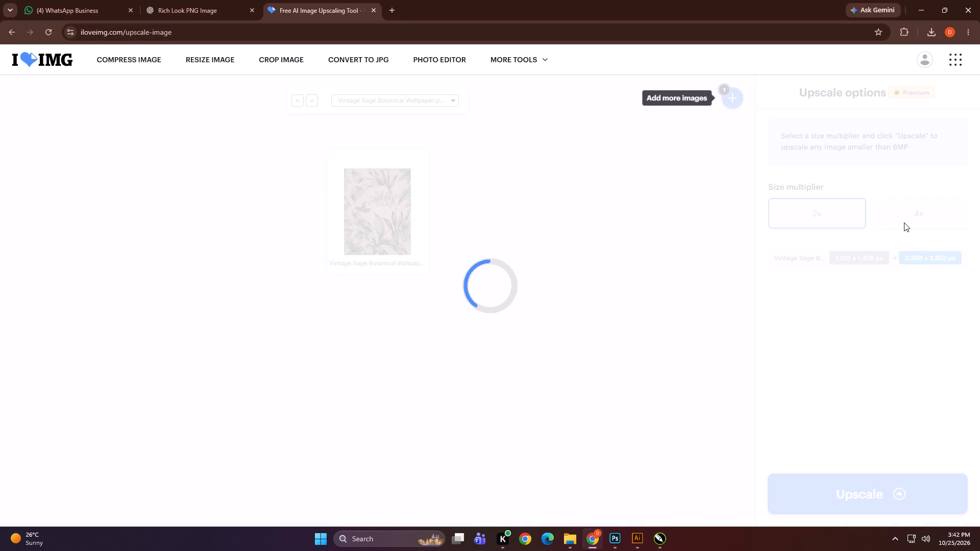
Set the size multiplier for the uploaded wallpaper image to 4x.
click(904, 222)
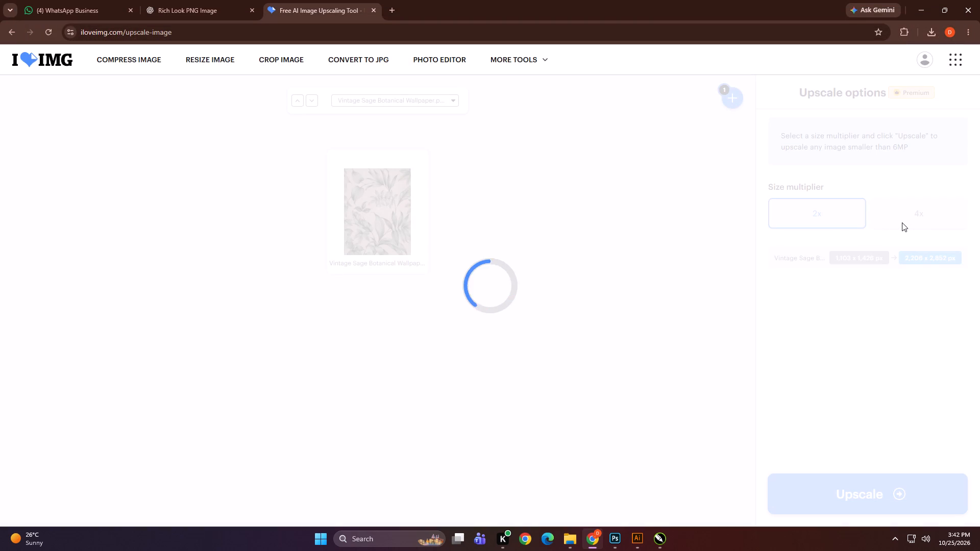
Set the size multiplier for the Vintage Sage Botanical Wallpaper image to 4x once its preview has loaded.
click(902, 222)
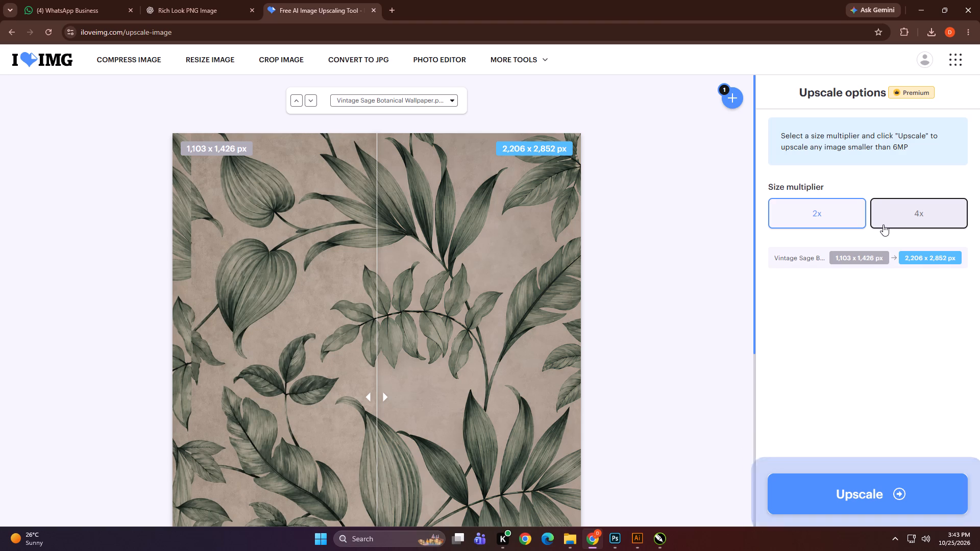
click(883, 219)
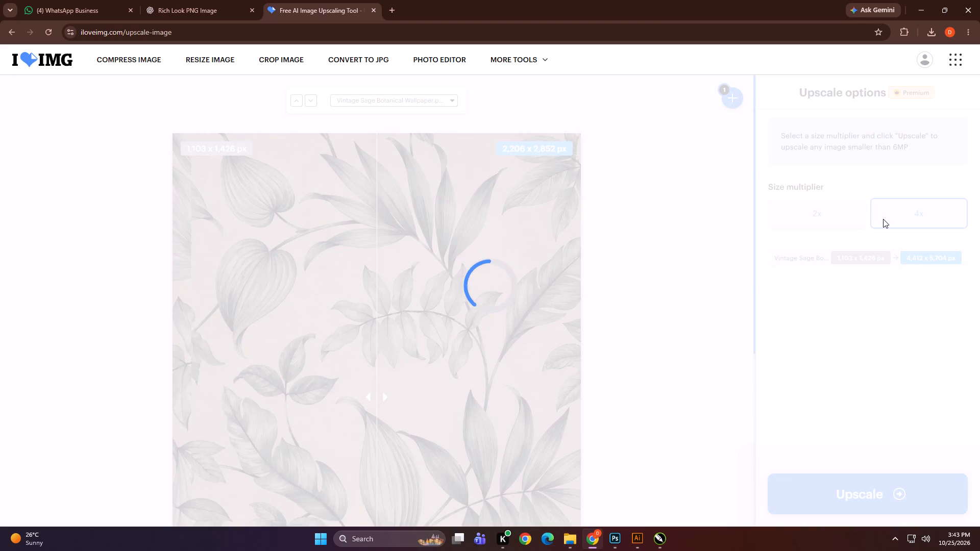
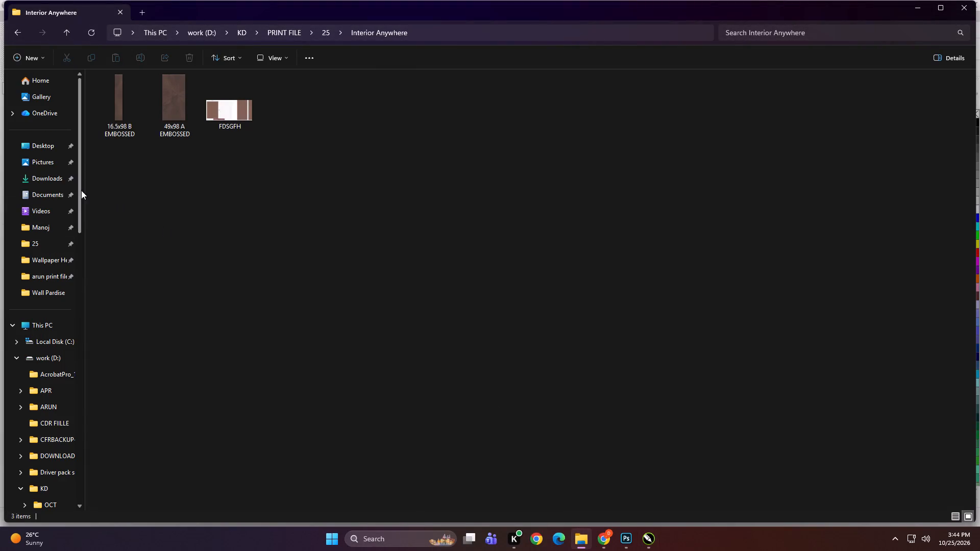
Import Vintage Sage Botanical Wallpaper and WhatsApp Image 2026-10-25 at 15.41.32 from Downloads into the Untitled-1 CorelDRAW document.
click(53, 180)
click(155, 187)
ctrl+click(253, 185)
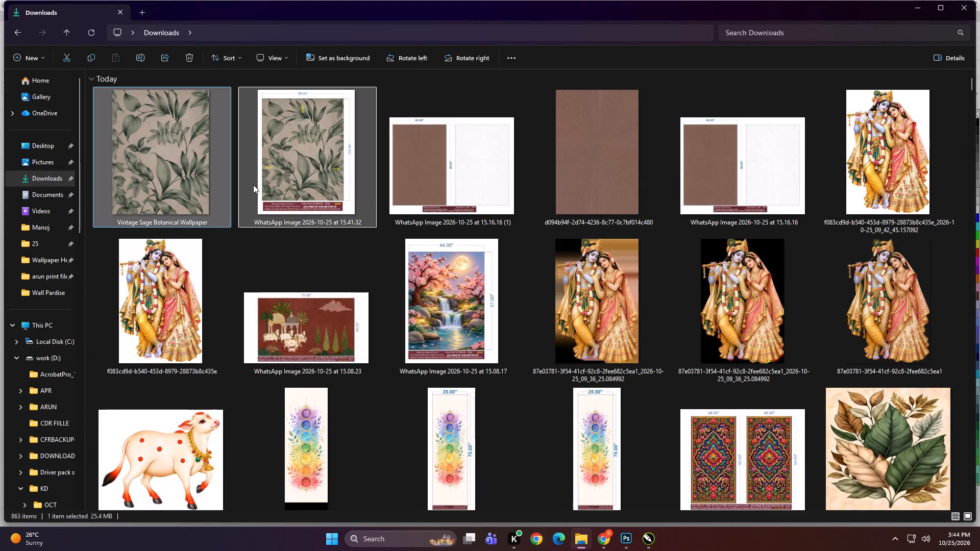
drag(169, 178, 548, 474)
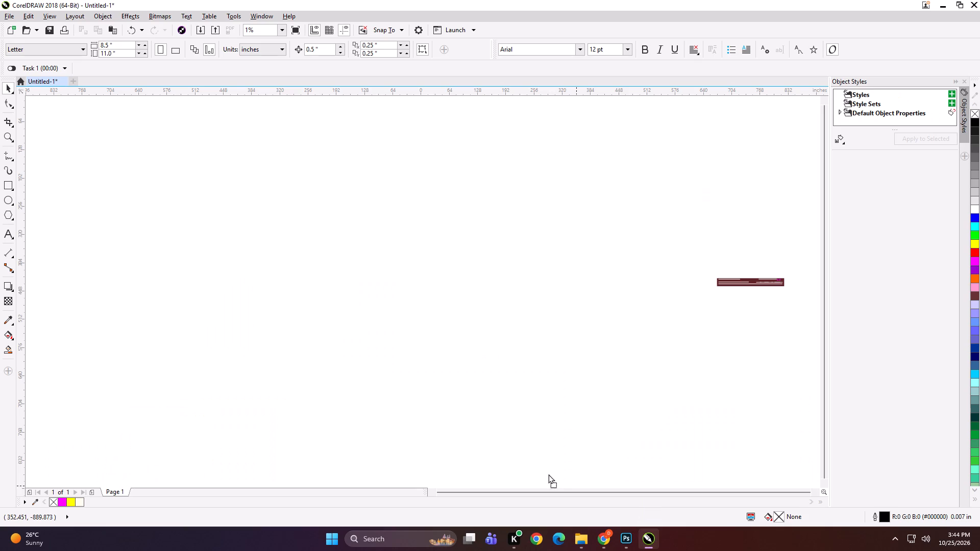
drag(548, 474, 381, 324)
Separate the two imported images on the canvas, placing the WhatsApp reference image to the left of the wallpaper image, clear of other objects.
drag(375, 312, 250, 278)
drag(310, 260, 478, 392)
shift+drag(402, 329, 443, 367)
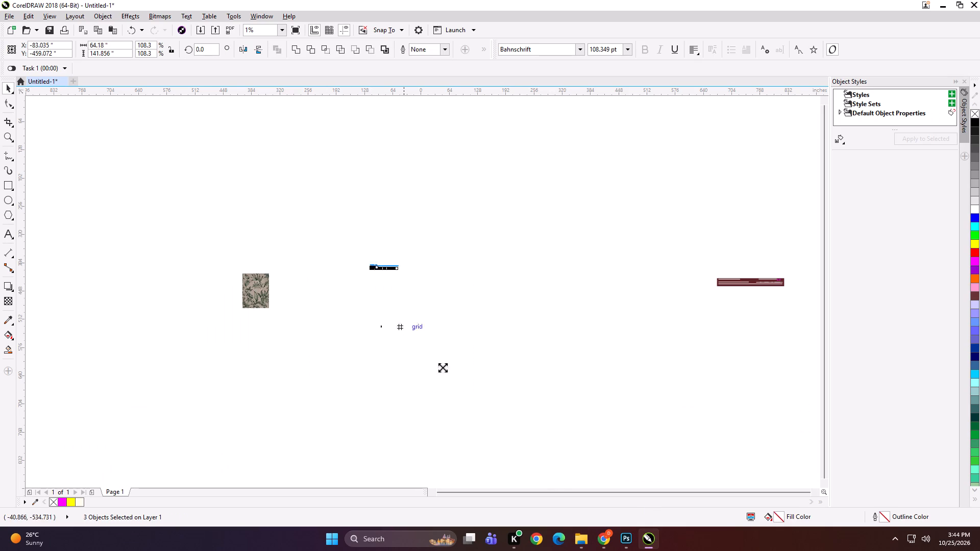
shift+drag(443, 367, 519, 434)
click(475, 402)
drag(448, 389, 340, 436)
shift+drag(379, 432, 451, 478)
drag(370, 413, 158, 288)
Delete the leftover small objects to the right of the wallpaper image, keeping the maroon label strip.
drag(242, 145, 489, 299)
key(Delete)
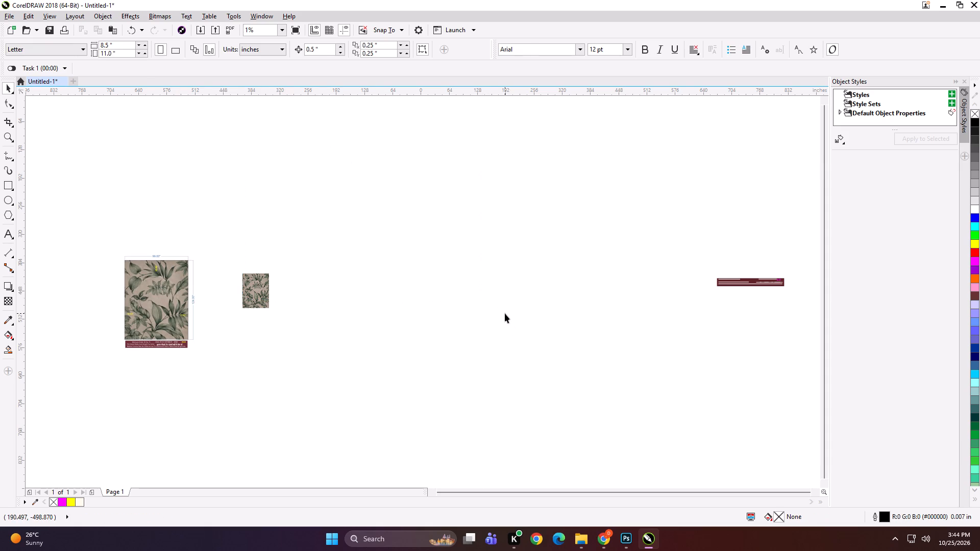
Shrink the 99 by 124 inch reference preview and arrange the plain wallpaper bitmap close beside it for comparison.
scroll(112, 236, up, 1)
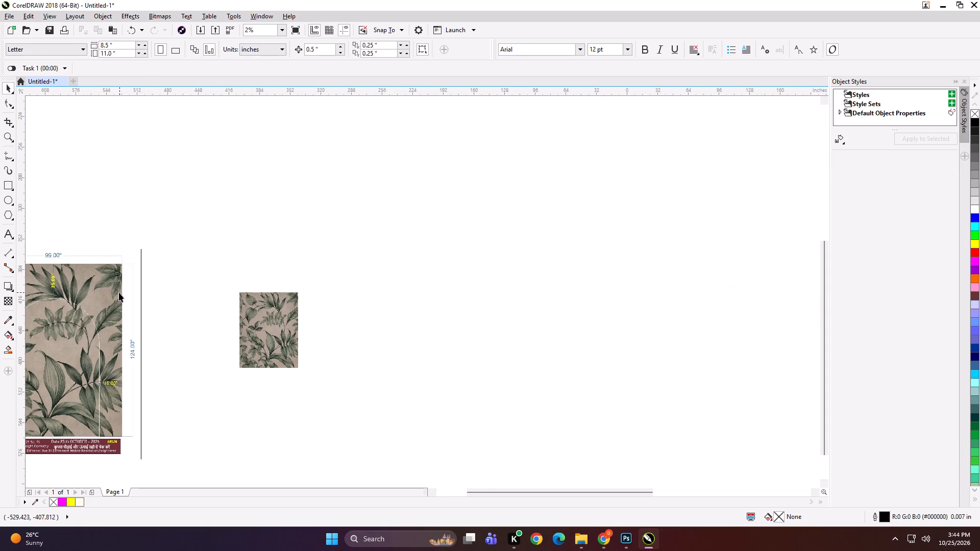
drag(119, 292, 195, 273)
drag(277, 331, 307, 325)
shift+click(65, 324)
key(shift+F2)
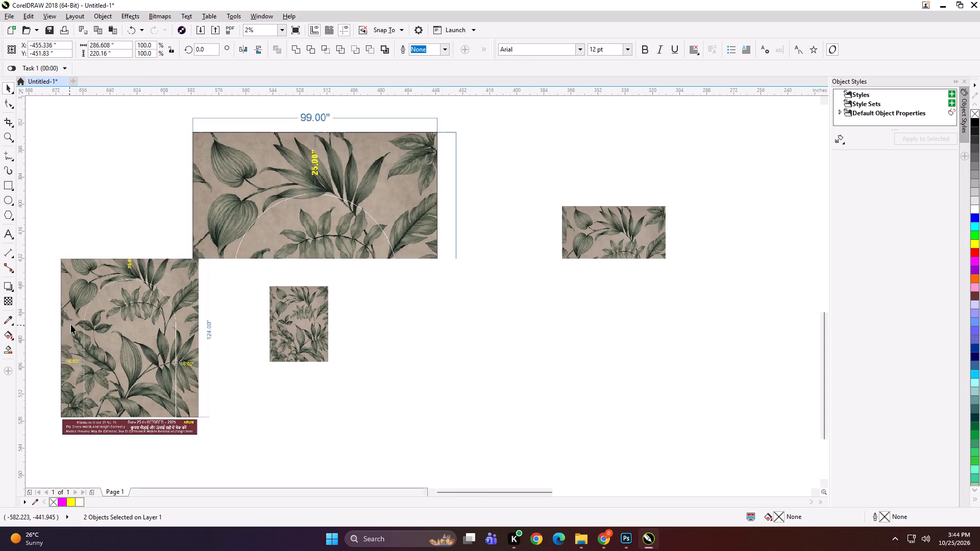
click(112, 236)
drag(407, 265, 389, 268)
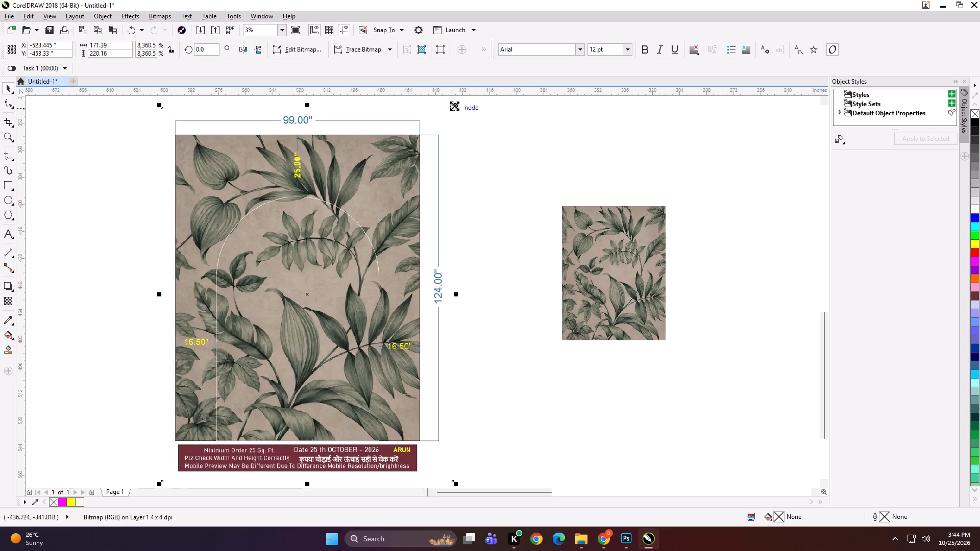
shift+drag(454, 106, 429, 219)
drag(580, 252, 409, 274)
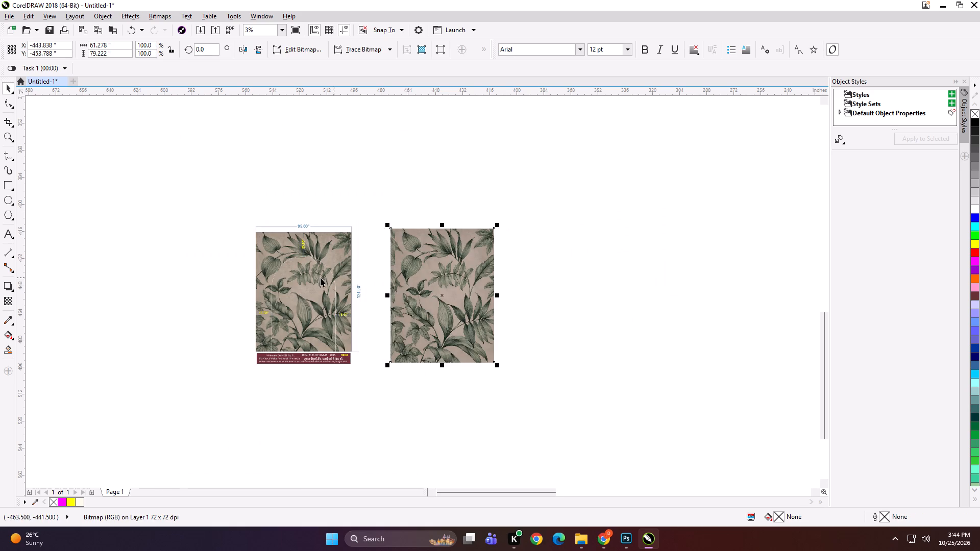
shift+click(321, 278)
key(shift+F2)
click(93, 233)
drag(317, 243, 303, 238)
Crop about 2.5 inches off the plain wallpaper bitmap's left edge with the Shape tool to remove the mismatched strip.
click(525, 235)
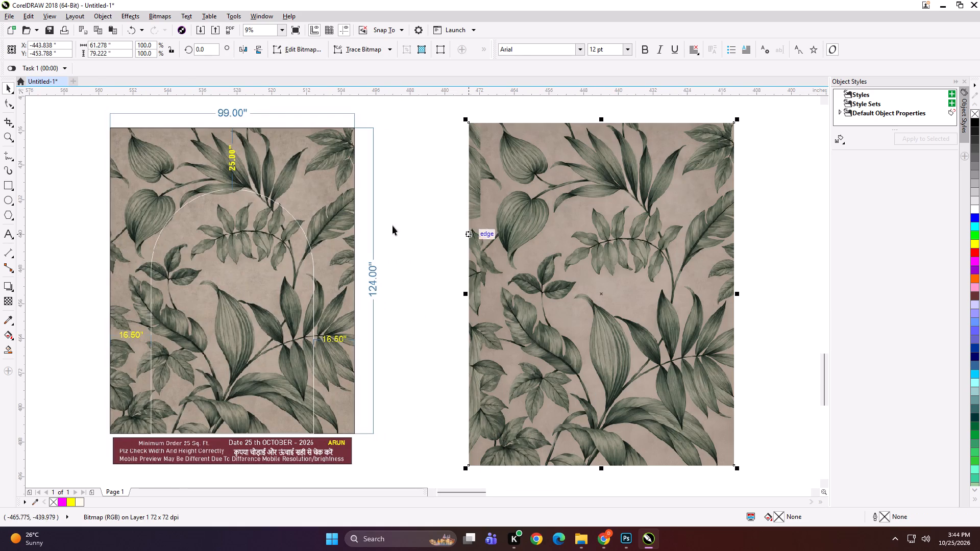
key(F10)
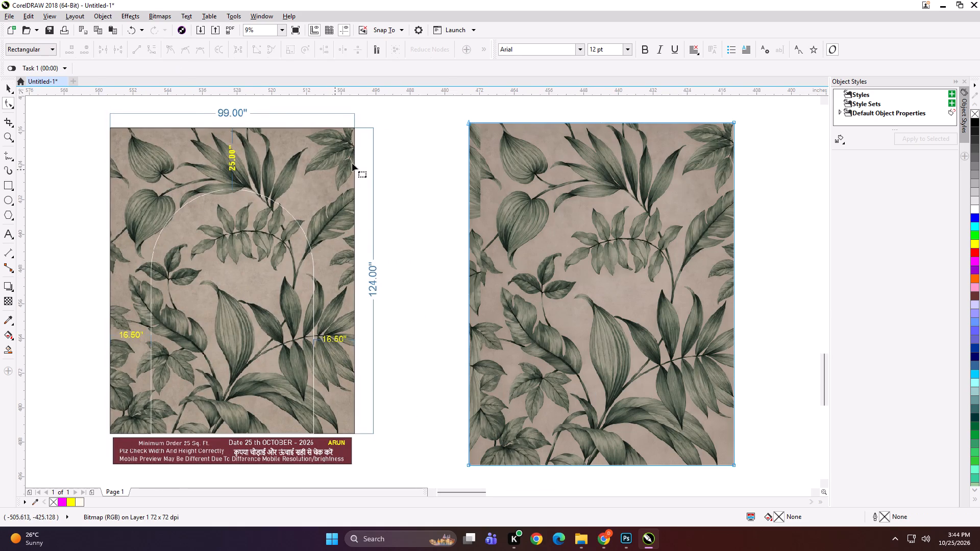
drag(445, 112, 508, 470)
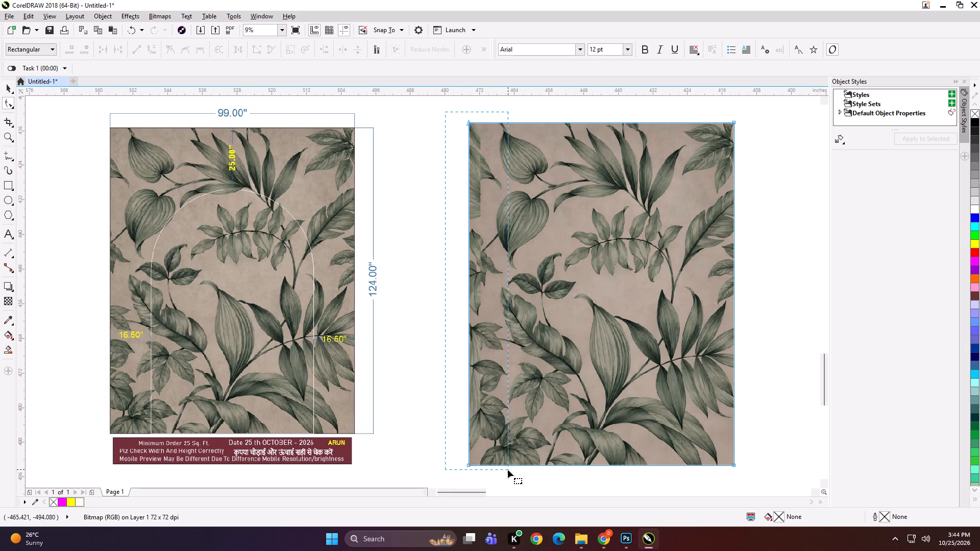
drag(508, 470, 508, 472)
key(Right)
key(Right)
key(Right)
key(Right)
key(Right)
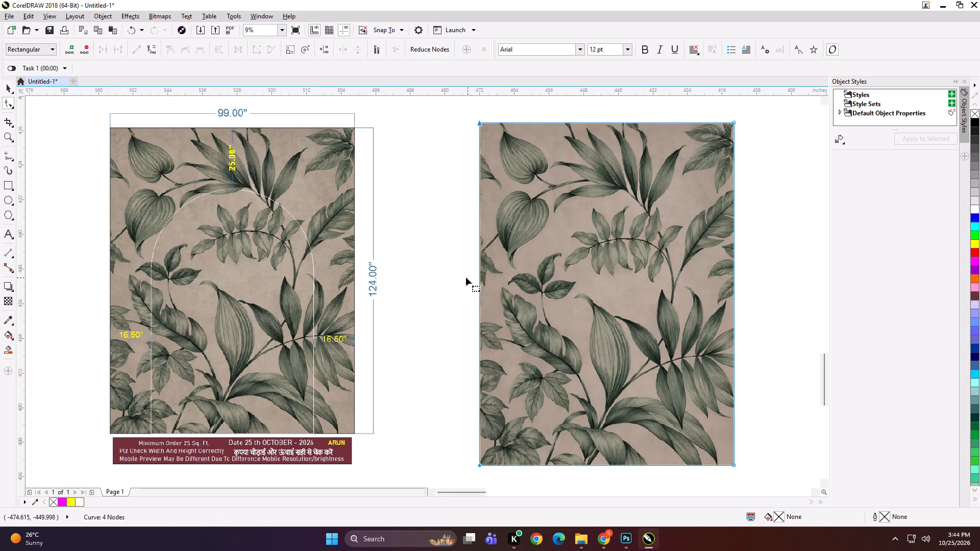
Crop a further 0.5 inch off the wallpaper bitmap's left edge to remove the remaining sliver, and inspect the edge closely.
scroll(481, 156, up, 3)
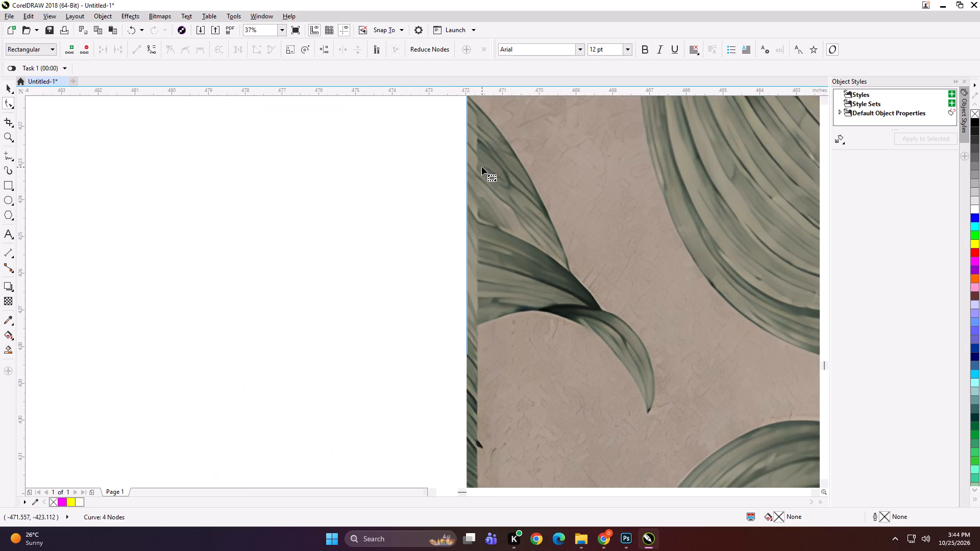
key(Right)
scroll(481, 192, down, 2)
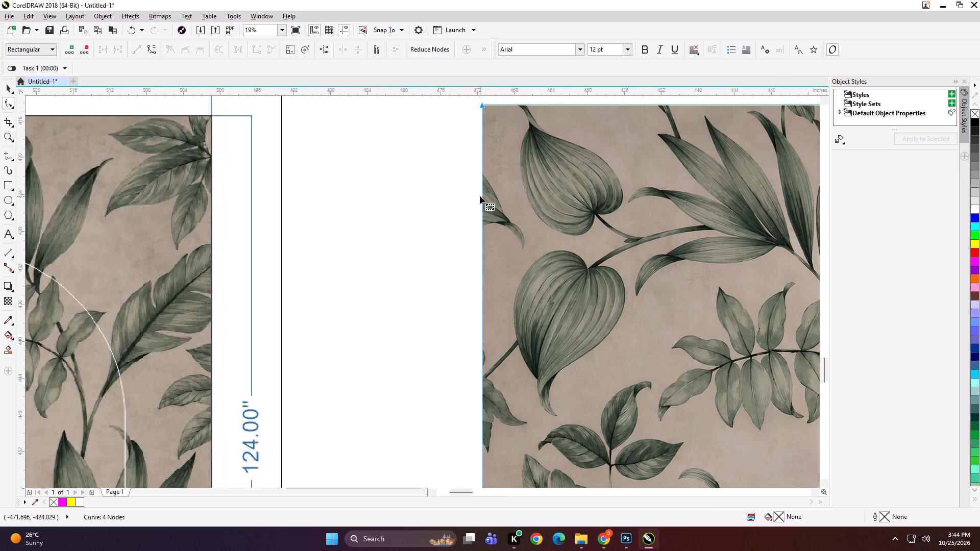
scroll(480, 196, down, 1)
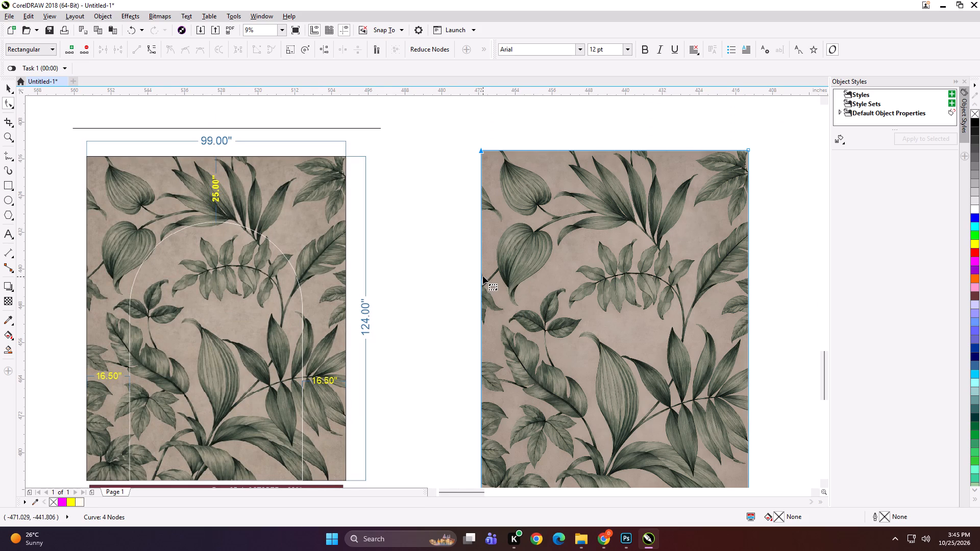
scroll(483, 276, up, 8)
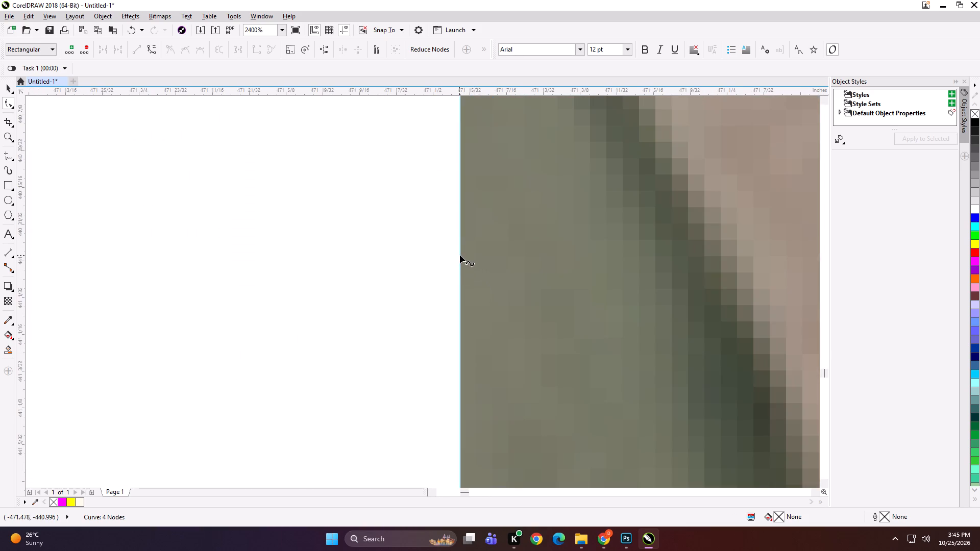
drag(460, 255, 450, 253)
key(space)
scroll(451, 259, down, 4)
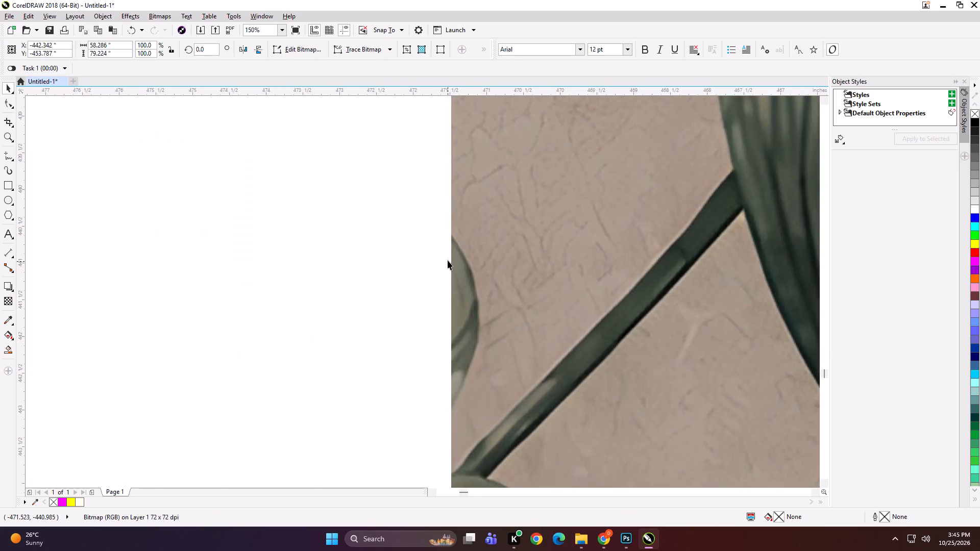
scroll(456, 256, down, 5)
Resize the cropped wallpaper bitmap to 99 inches wide by 125 inches high and bring it into view beside the reference preview.
shift+click(375, 256)
key(shift+F2)
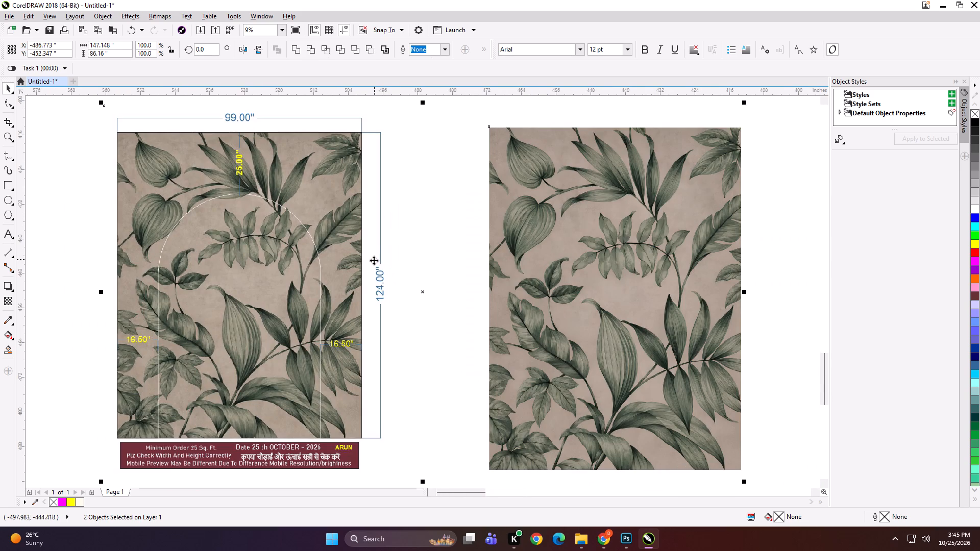
click(79, 181)
click(604, 197)
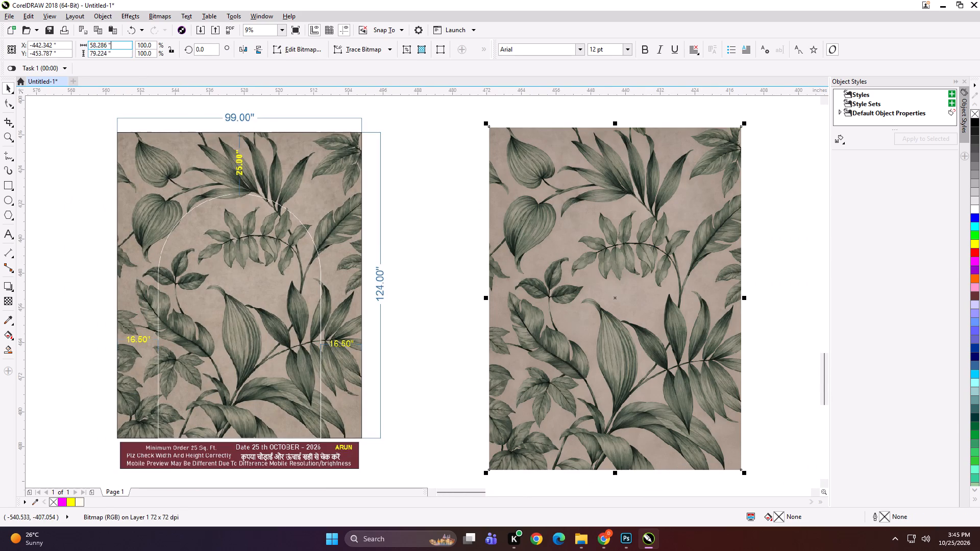
click(124, 44)
key(ctrl+a)
text(99)
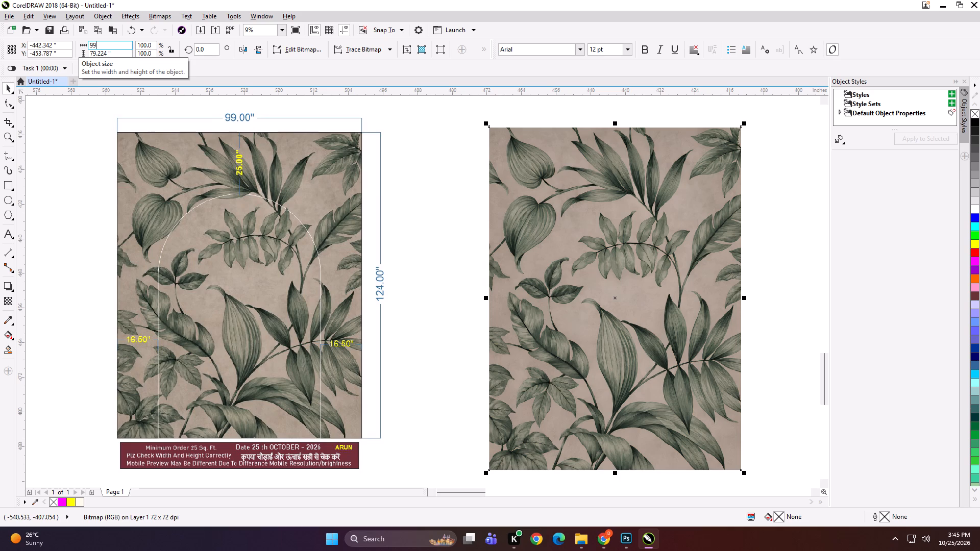
key(Tab)
text(125)
key(Return)
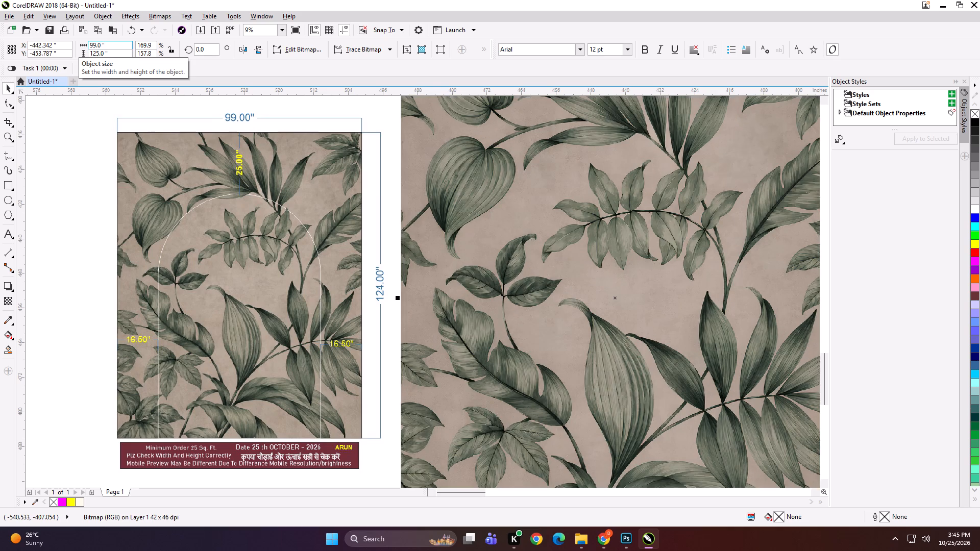
scroll(330, 243, down, 1)
shift+click(302, 265)
key(shift+F2)
click(105, 220)
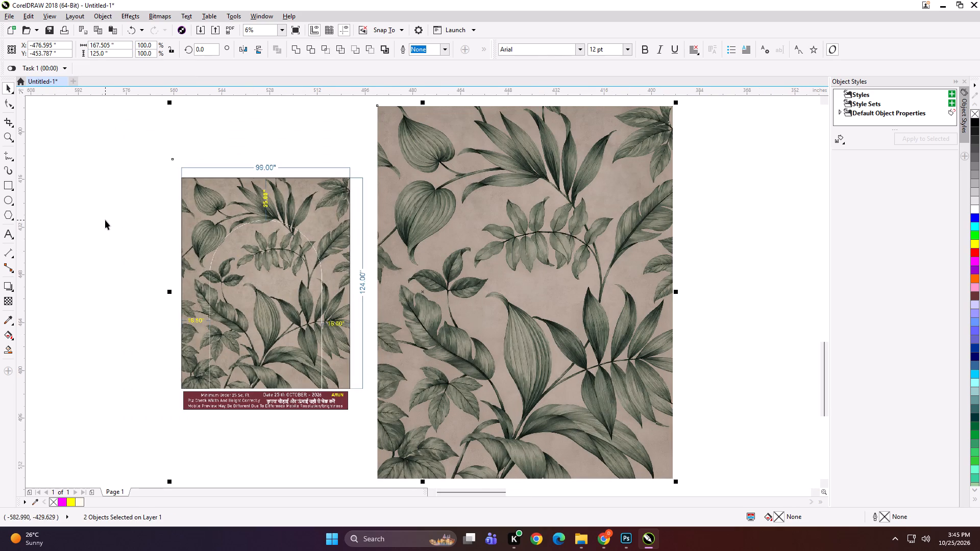
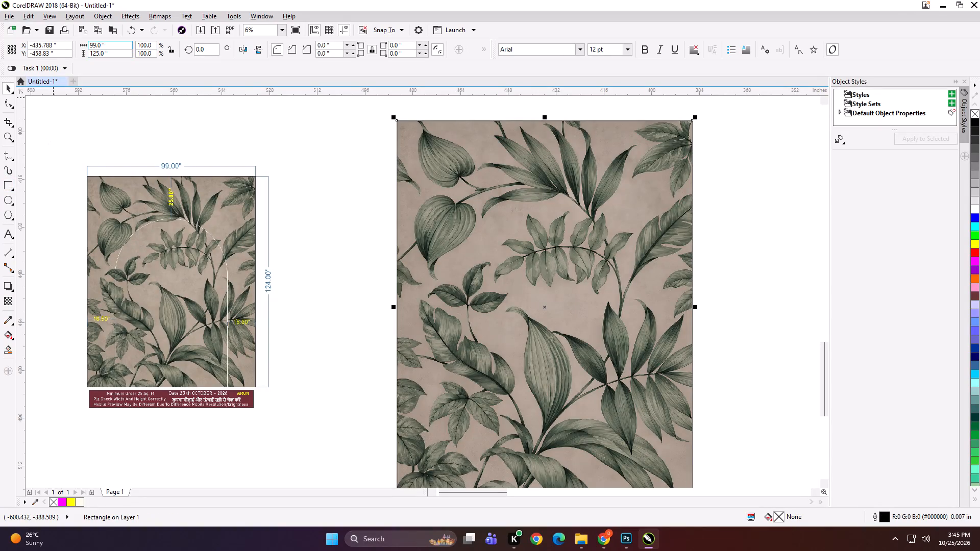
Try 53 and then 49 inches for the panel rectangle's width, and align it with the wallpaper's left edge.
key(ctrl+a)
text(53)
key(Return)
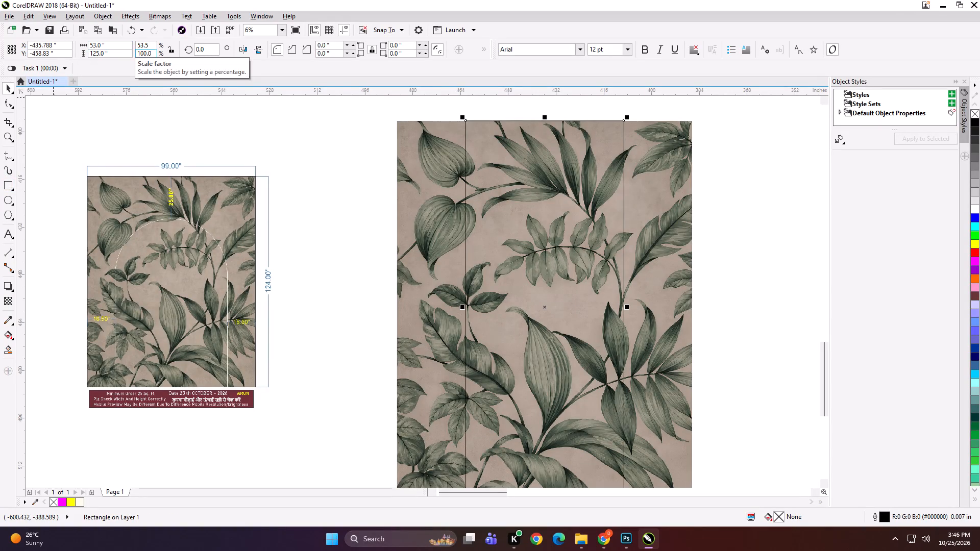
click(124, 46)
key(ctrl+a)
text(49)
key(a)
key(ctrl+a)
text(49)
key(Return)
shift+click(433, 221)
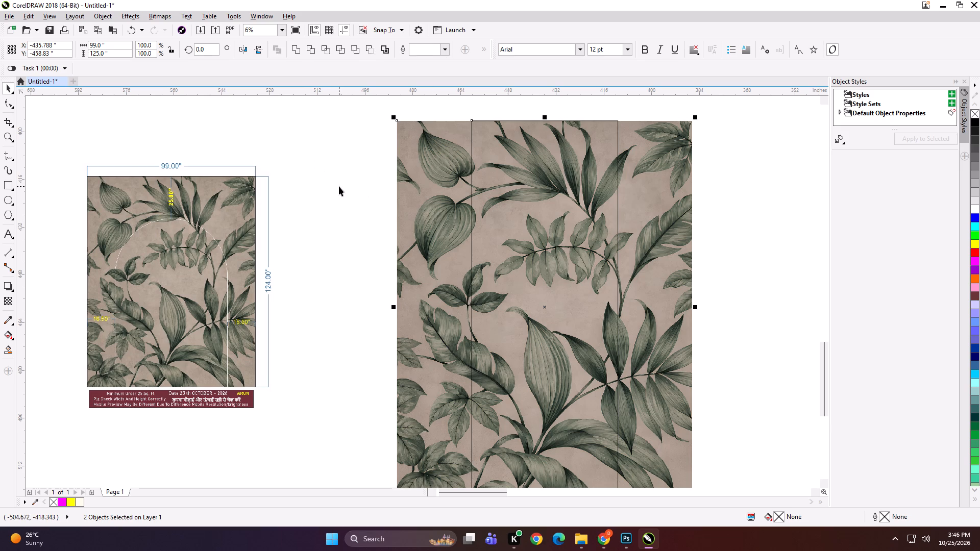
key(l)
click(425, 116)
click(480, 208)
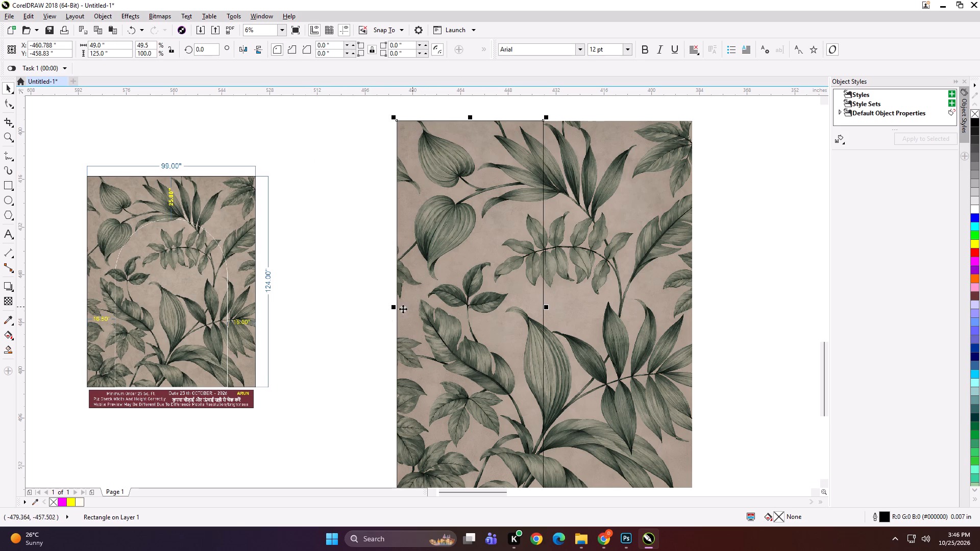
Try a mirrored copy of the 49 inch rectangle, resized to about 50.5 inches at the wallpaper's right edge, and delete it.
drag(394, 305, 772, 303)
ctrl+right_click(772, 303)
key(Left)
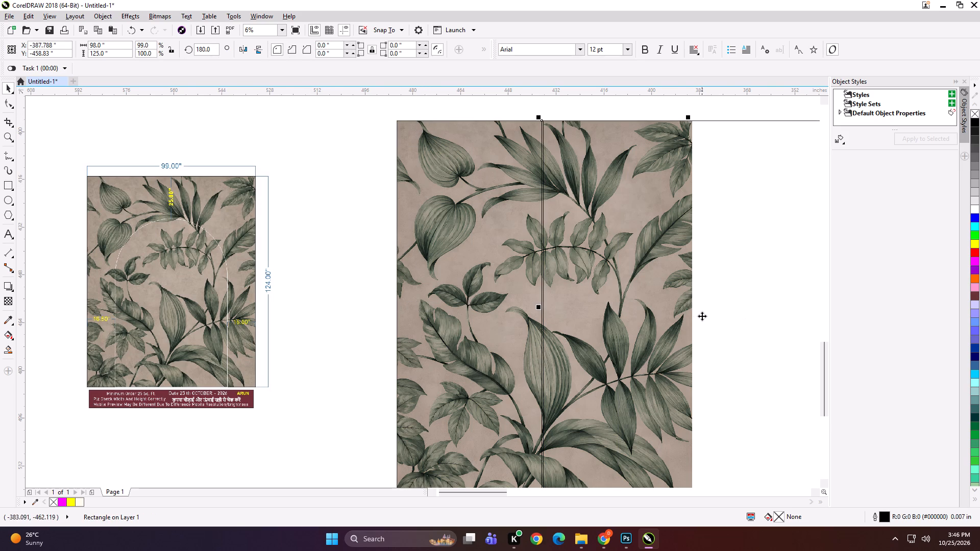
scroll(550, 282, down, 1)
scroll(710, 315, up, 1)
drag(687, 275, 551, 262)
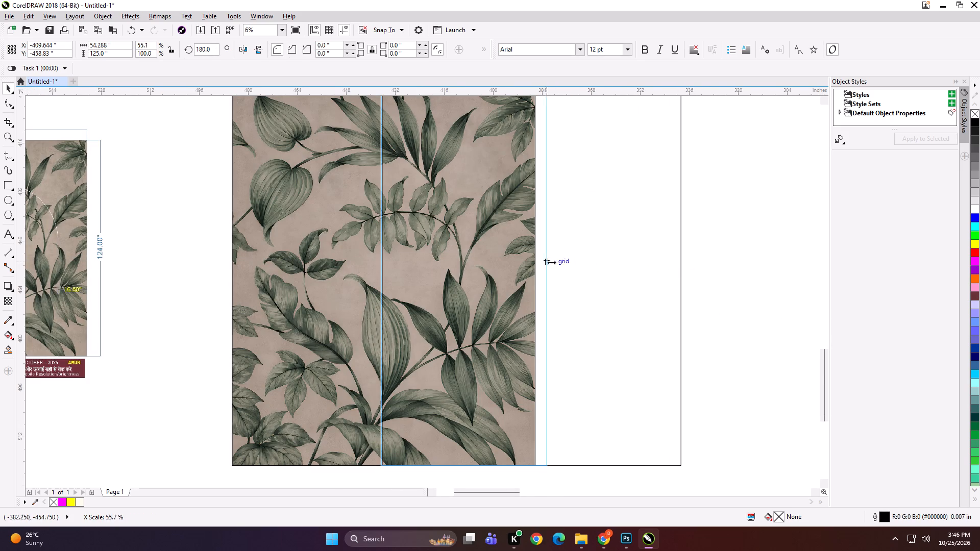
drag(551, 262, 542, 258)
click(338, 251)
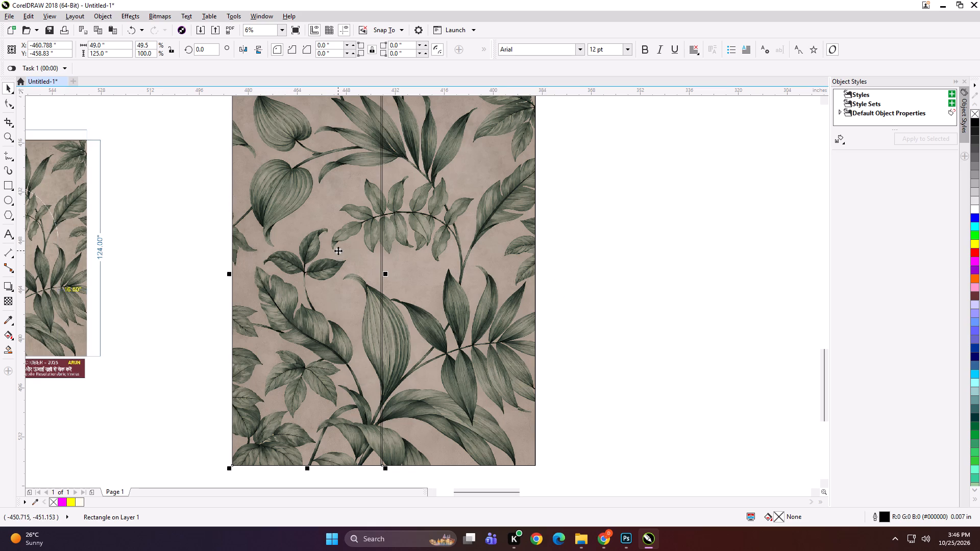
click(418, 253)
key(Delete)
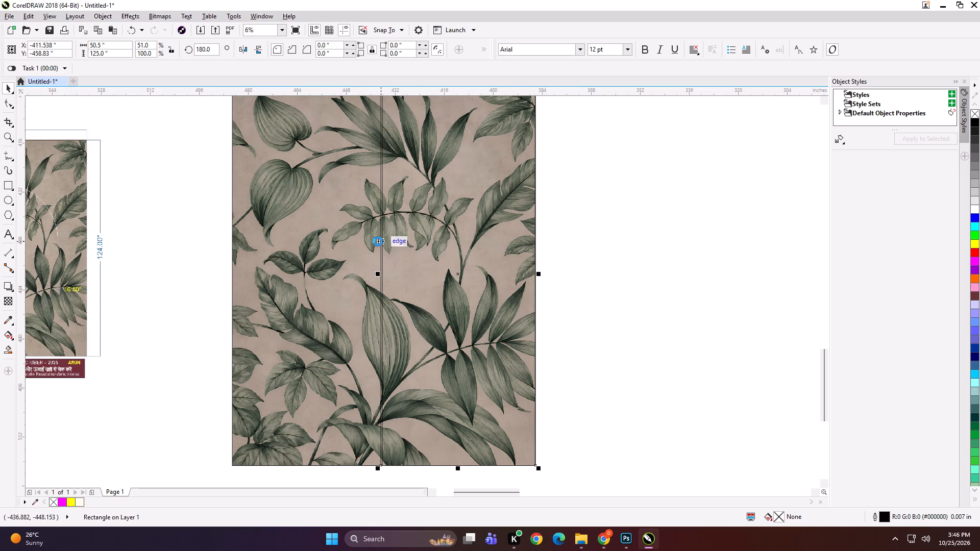
Set the remaining panel rectangle's width to 53 inches and align it with the wallpaper's left edge.
click(360, 237)
click(124, 47)
key(ctrl+a)
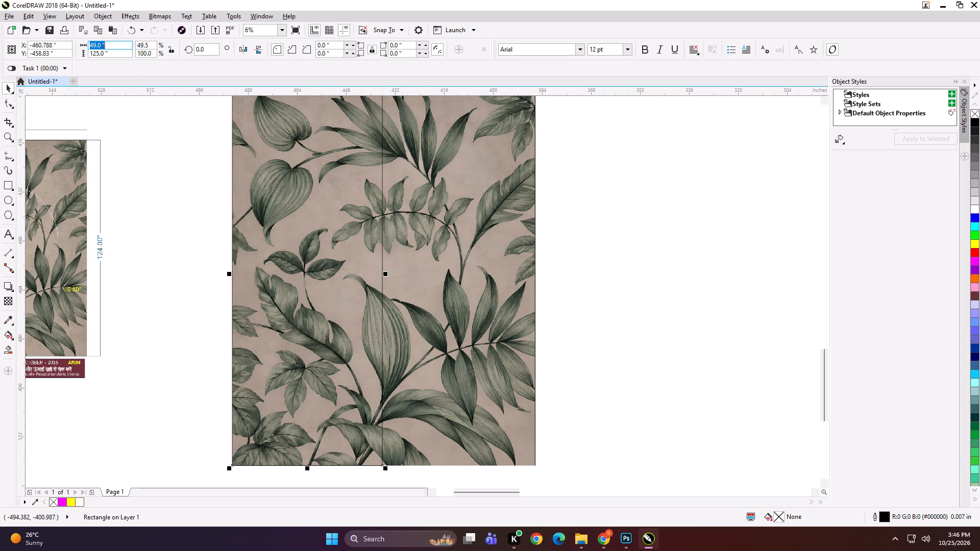
text(53)
key(Return)
shift+click(440, 274)
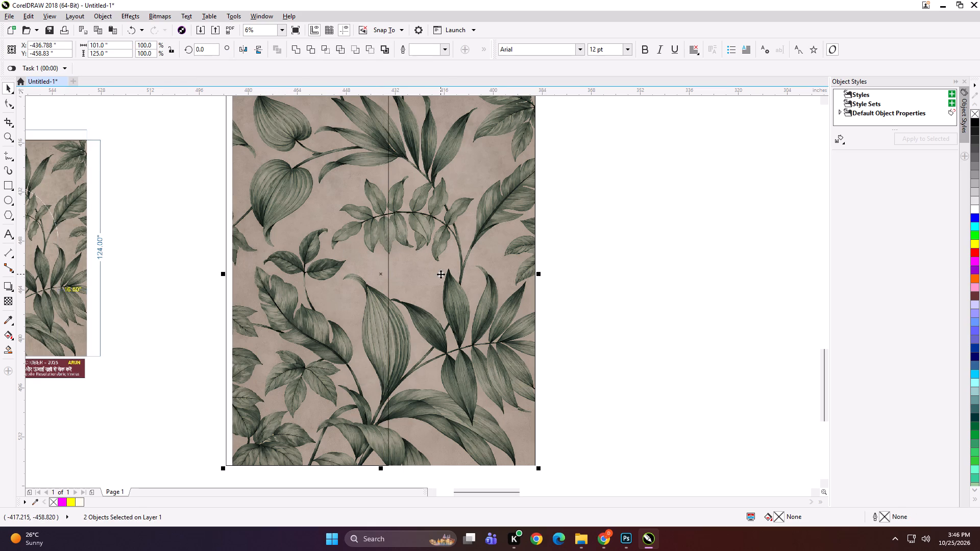
key(l)
scroll(522, 321, down, 1)
scroll(331, 258, up, 1)
Enlarge the 99 by 124 inch reference preview and move it closer to the wallpaper for comparison.
click(276, 276)
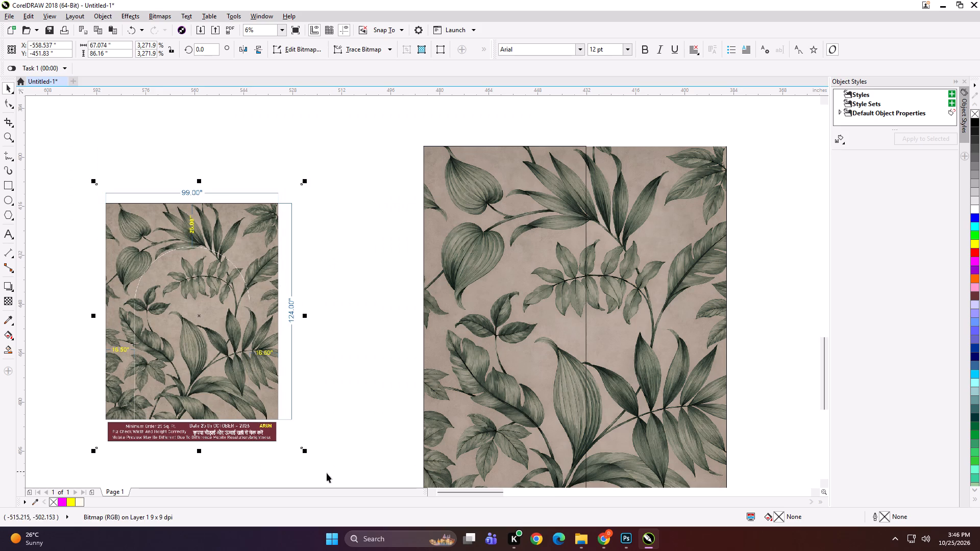
shift+drag(307, 454, 351, 485)
drag(274, 268, 307, 274)
shift+click(343, 286)
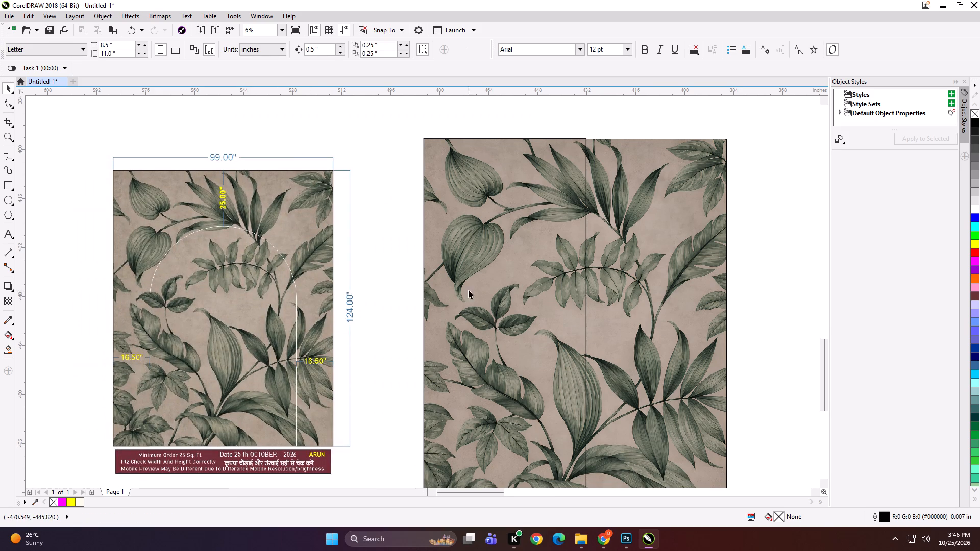
click(315, 277)
shift+click(543, 270)
key(shift+F2)
click(164, 178)
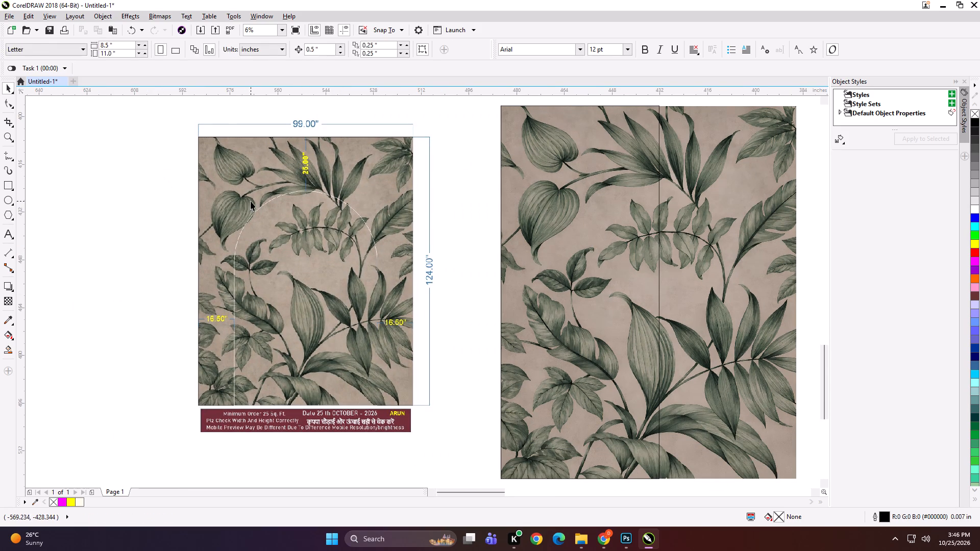
click(251, 201)
scroll(131, 235, down, 1)
Mirror a copy of the 53 inch panel, nudge it left 0.5 inch to overlap, and narrow it to 46.5 inches at the wallpaper's right edge.
click(359, 238)
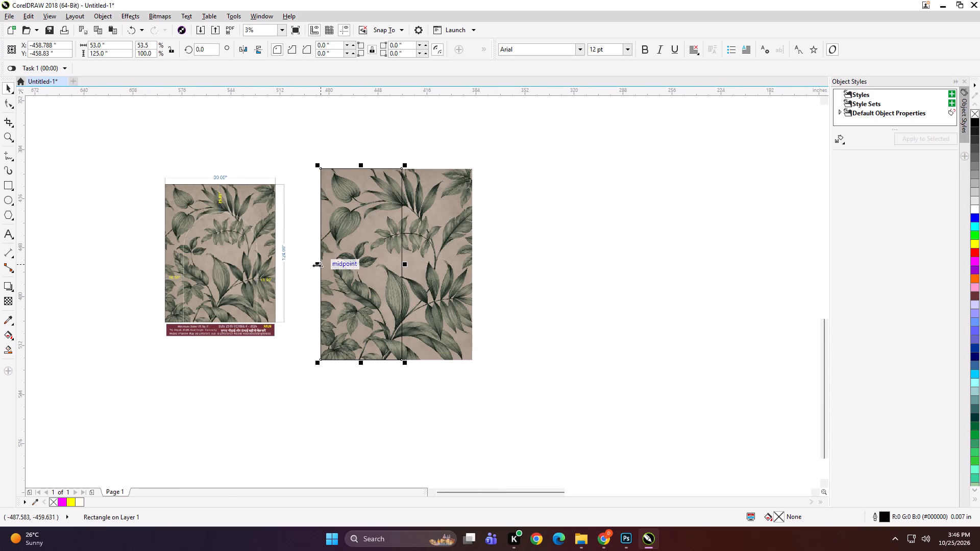
drag(316, 264, 452, 271)
ctrl+right_click(452, 271)
scroll(415, 263, up, 1)
key(Left)
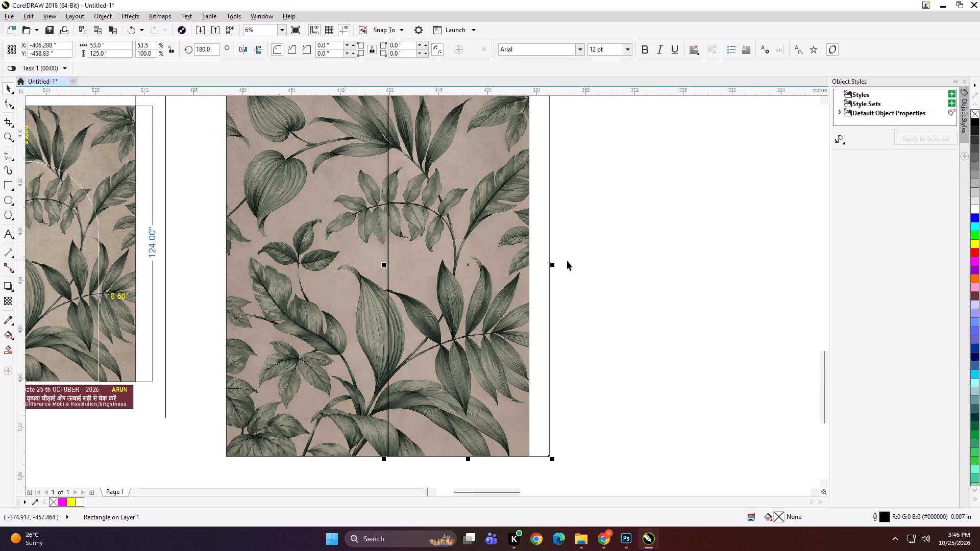
scroll(555, 264, up, 1)
drag(549, 267, 508, 262)
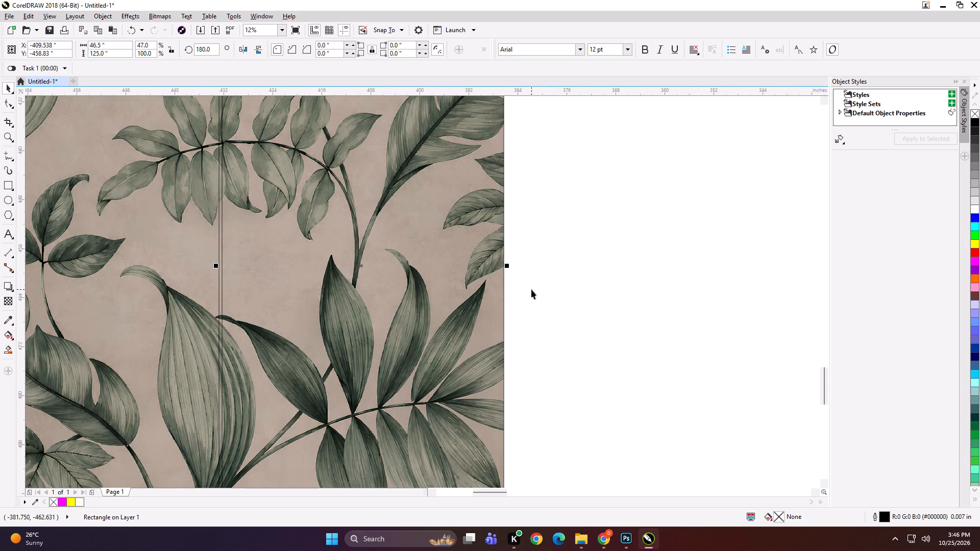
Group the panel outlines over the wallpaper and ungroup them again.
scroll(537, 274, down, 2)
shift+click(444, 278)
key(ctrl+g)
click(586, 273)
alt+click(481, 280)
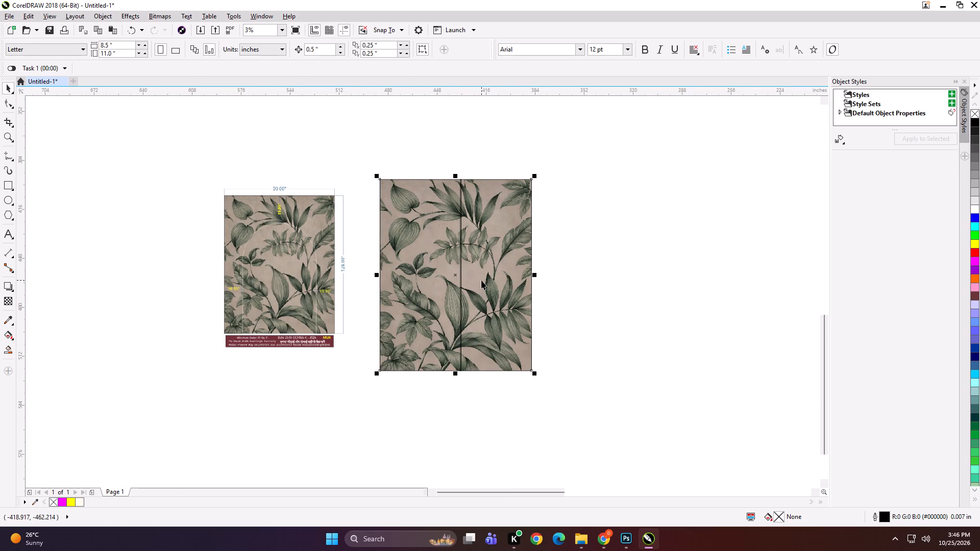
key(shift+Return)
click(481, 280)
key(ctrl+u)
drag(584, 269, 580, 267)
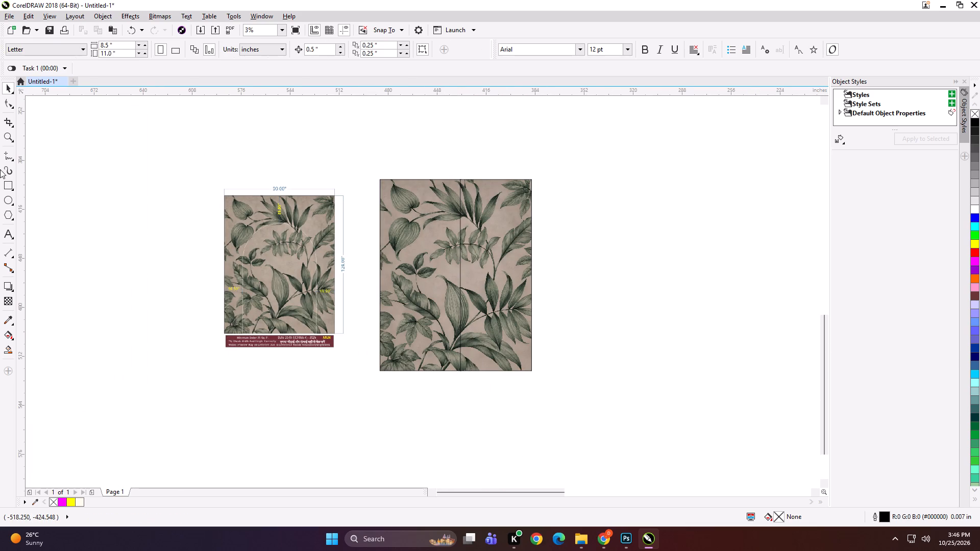
Add the artistic text "99*124 PANEL 1" at the first panel's top edge and copy the text.
click(7, 230)
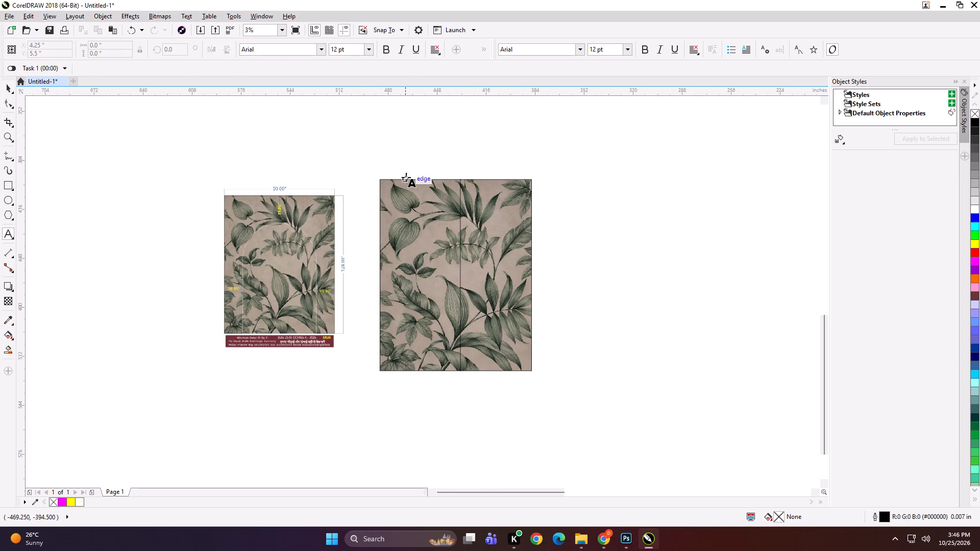
click(406, 177)
text(99*124 PANEL 1)
key(ctrl+a)
key(ctrl+c)
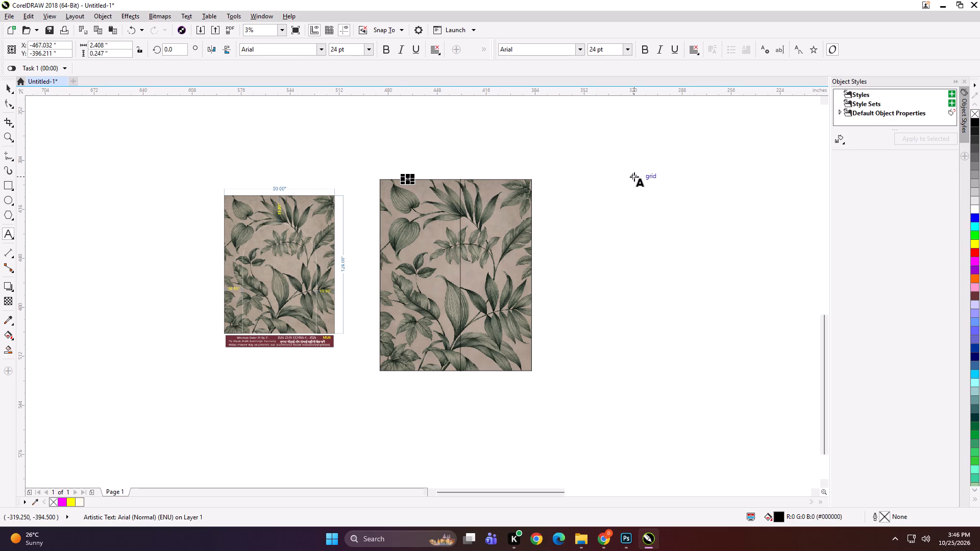
Start a text label at the top edge of the second panel.
scroll(512, 173, up, 2)
scroll(467, 189, up, 2)
click(449, 189)
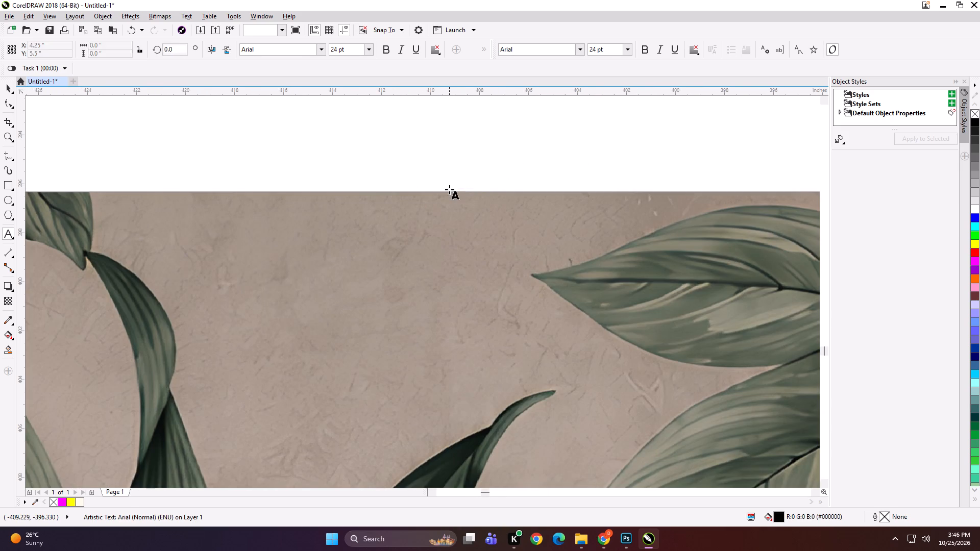
Paste the copied label text at the second panel's top edge and change it to read "99*124 PANEL 2".
key(ctrl+v)
key(BackSpace)
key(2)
Group the second panel with its PANEL 2 label, and group the first panel with its PANEL 1 label.
scroll(429, 206, down, 4)
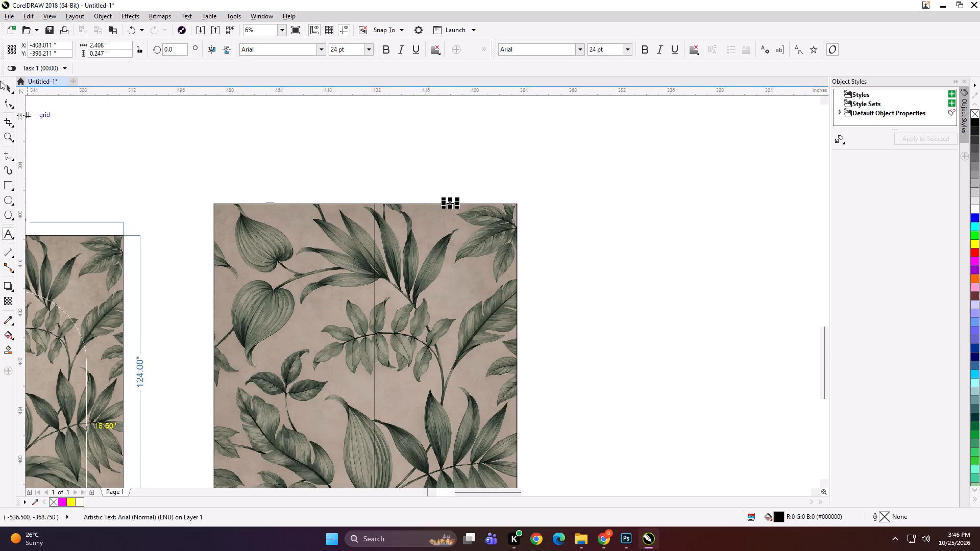
click(7, 83)
shift+click(433, 250)
key(ctrl+g)
scroll(449, 183, down, 1)
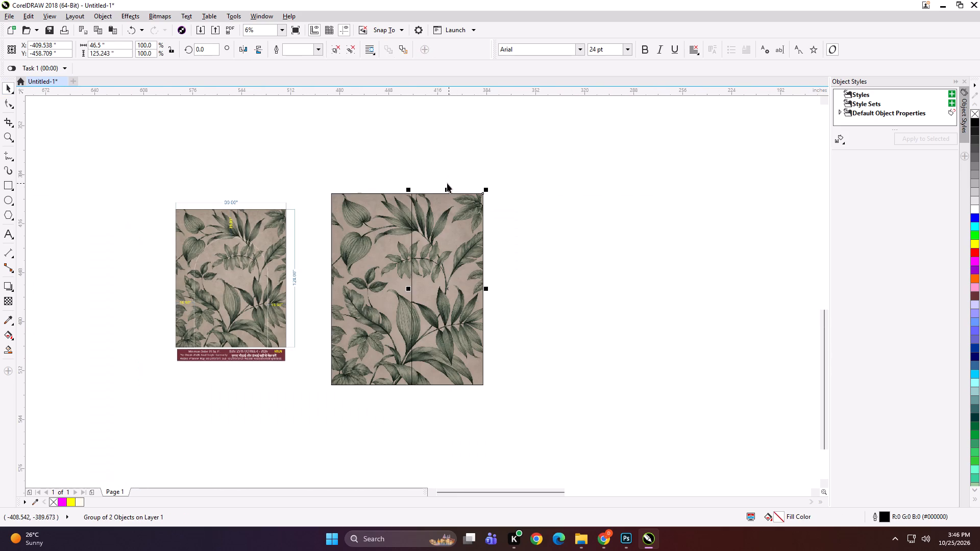
drag(406, 172, 335, 238)
shift+click(362, 224)
key(ctrl+g)
Select both labelled panel groups together and set their overall height to 124.243 inches.
drag(324, 147, 535, 398)
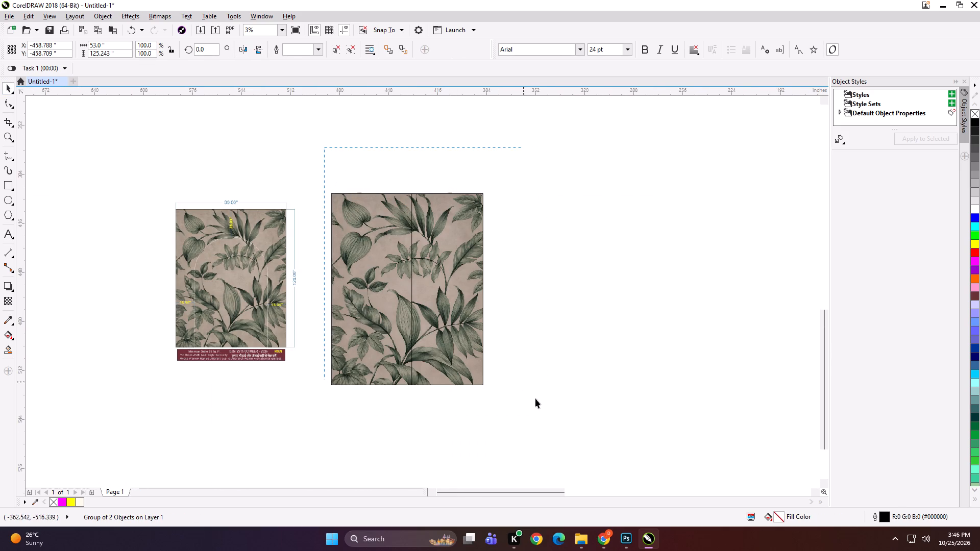
drag(535, 398, 548, 429)
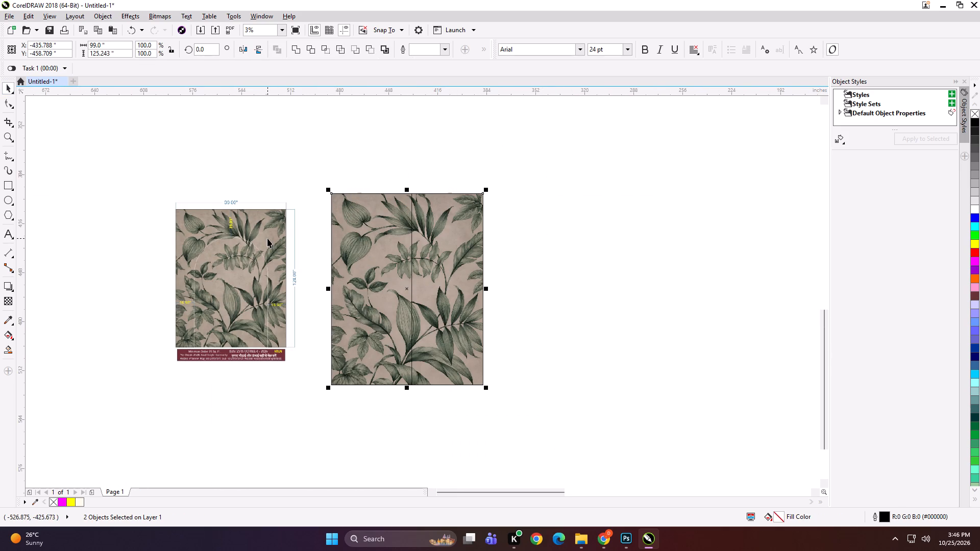
shift+click(267, 238)
key(shift+F2)
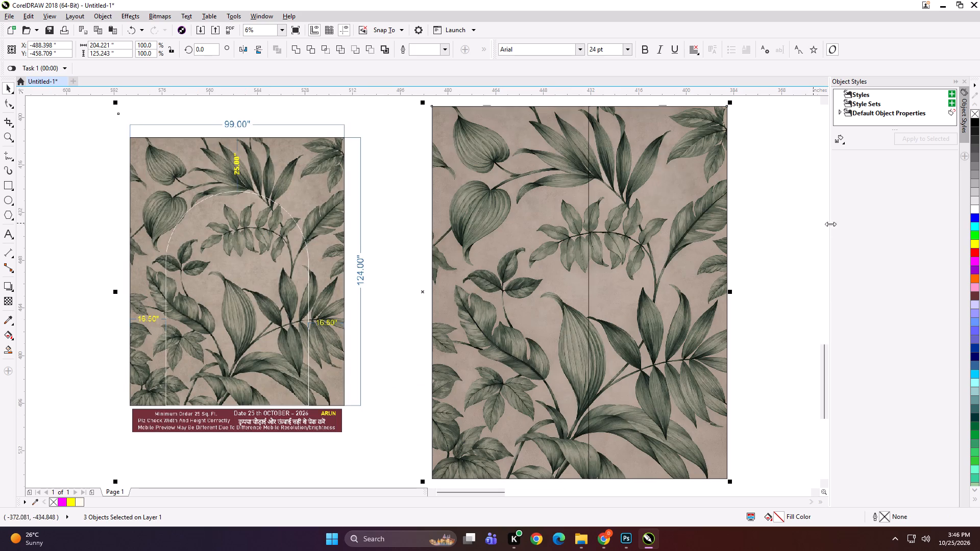
click(762, 218)
click(695, 220)
shift+click(567, 220)
drag(116, 51, 76, 59)
key(Left)
key(Right)
key(Right)
key(Right)
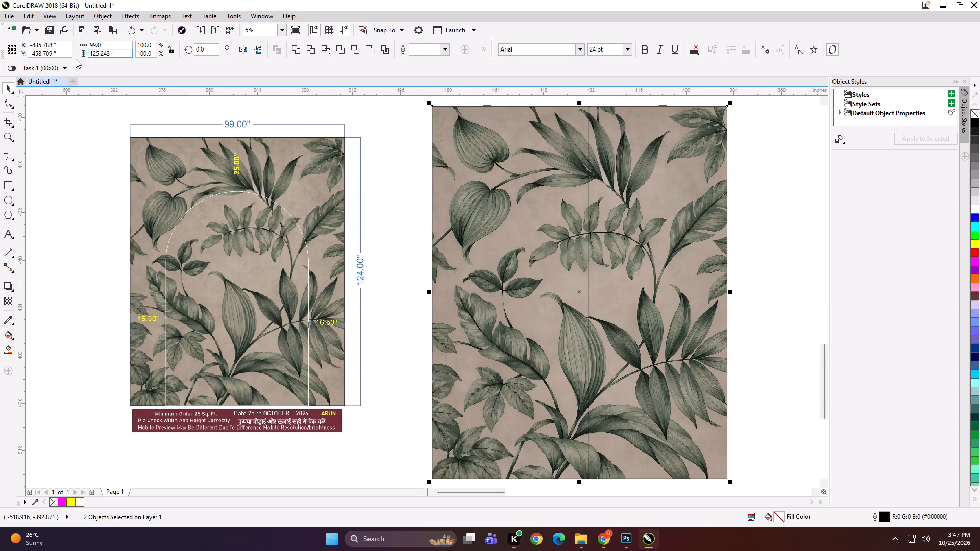
key(BackSpace)
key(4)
key(Return)
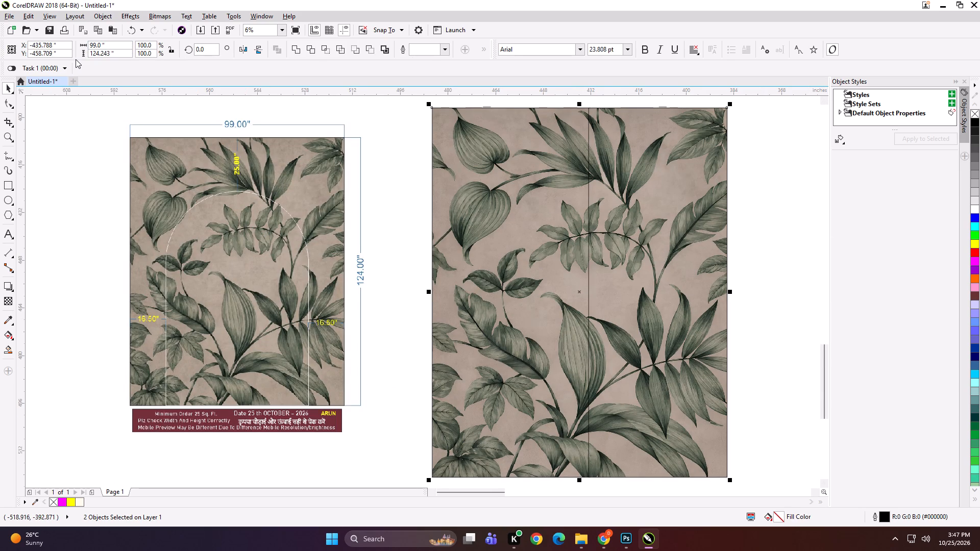
scroll(324, 283, down, 1)
click(405, 136)
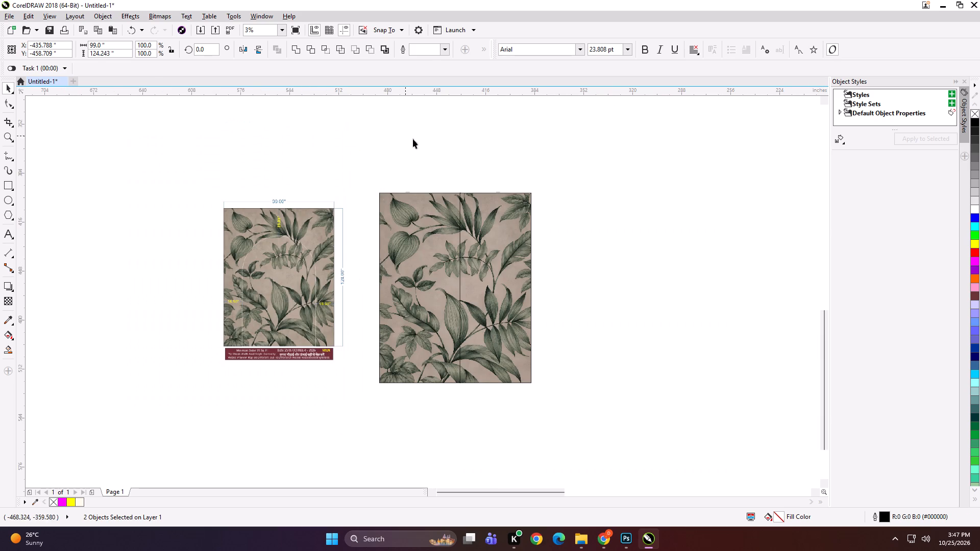
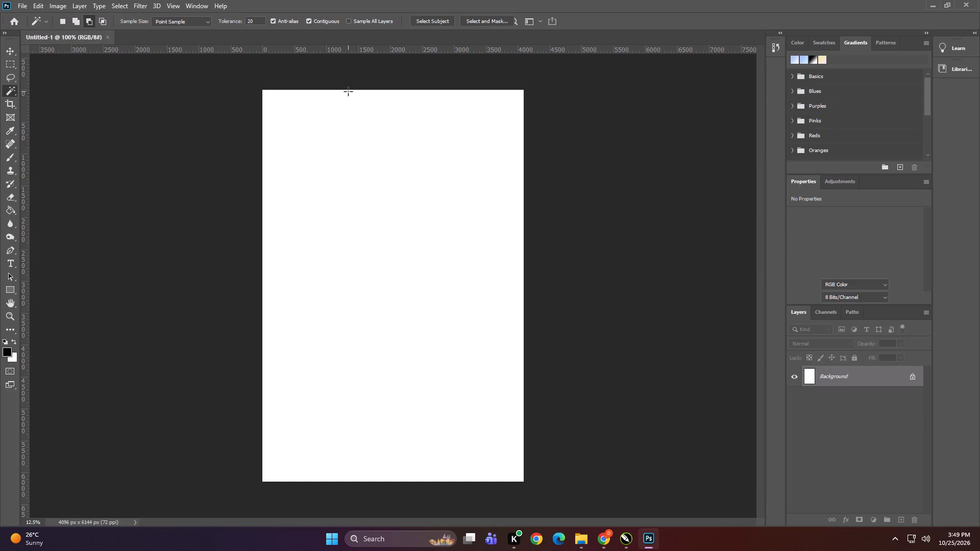
Resize the blank document to 120 by 80 inches at a resolution of 100 pixels per inch.
key(ctrl+alt+i)
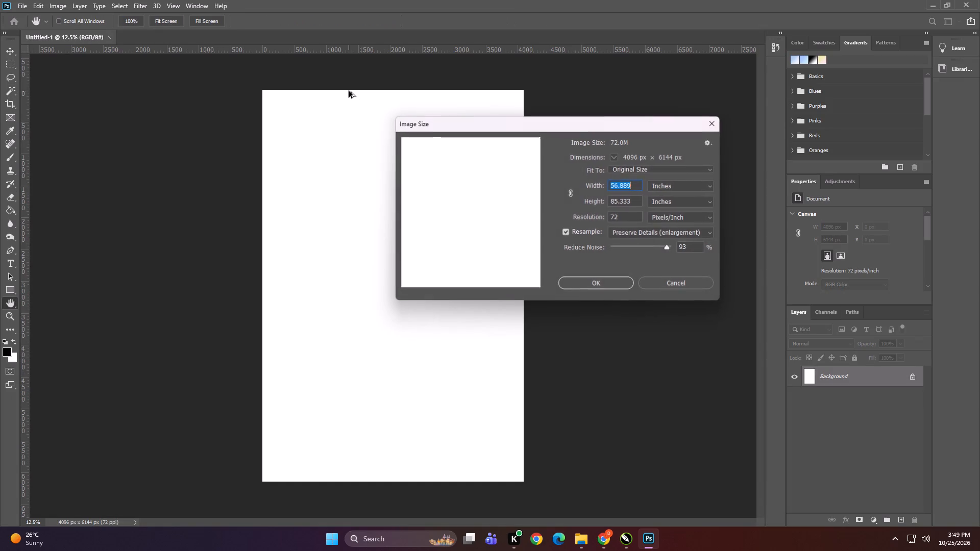
text(120)
key(Tab)
key(Tab)
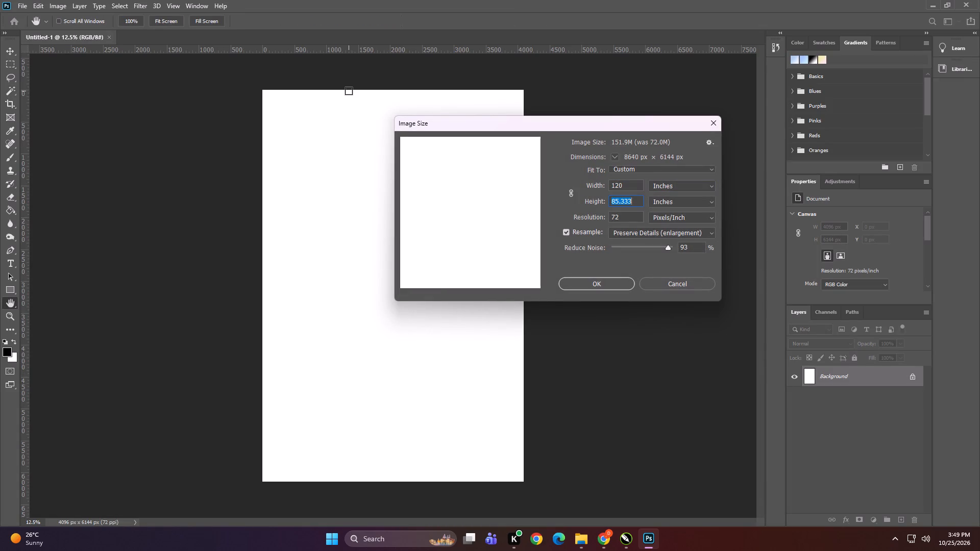
text(80)
key(Tab)
key(Tab)
key(Tab)
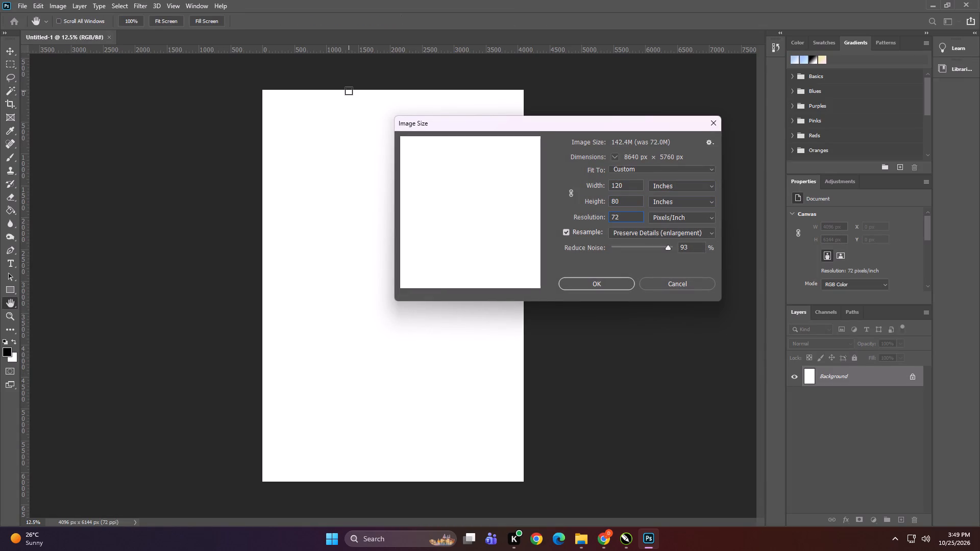
drag(629, 217, 578, 217)
text(100)
key(Return)
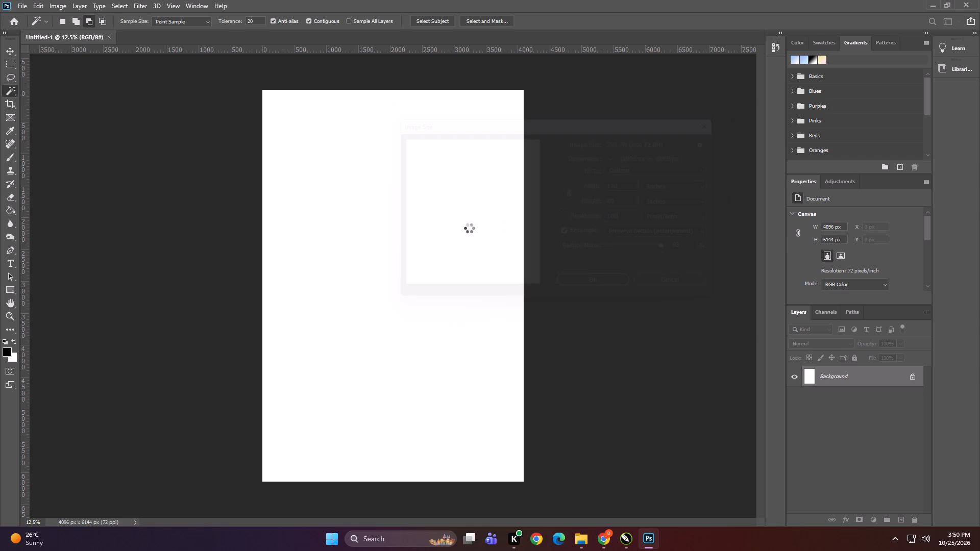
alt+scroll(416, 234, down, 10)
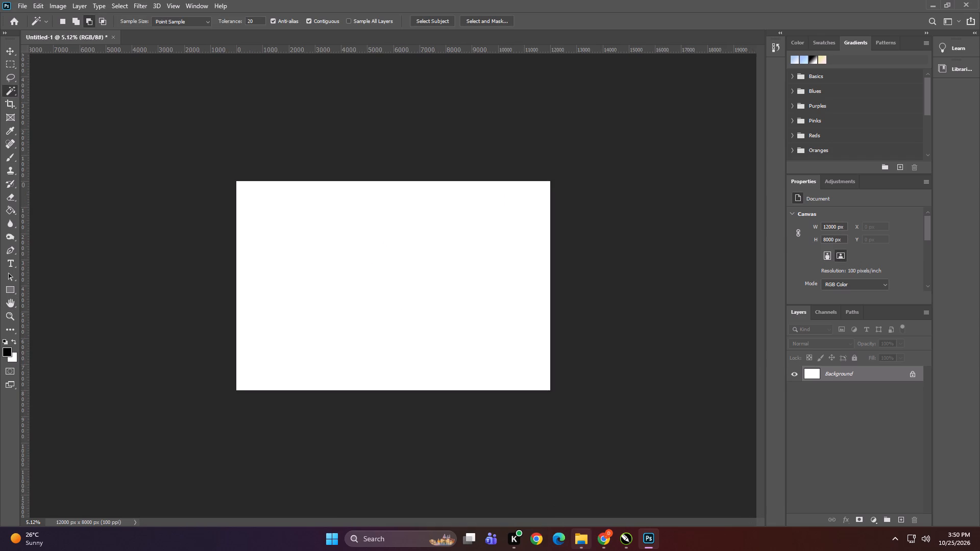
Switch to File Explorer and preview the upscaled white-background Krishna and Radha image from the Downloads folder.
click(584, 550)
click(408, 322)
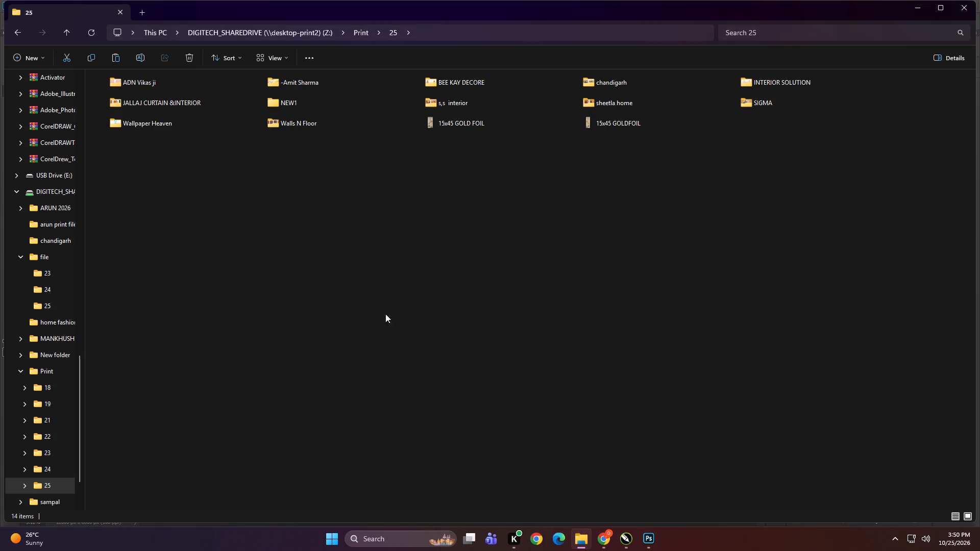
scroll(66, 228, up, 9)
click(56, 173)
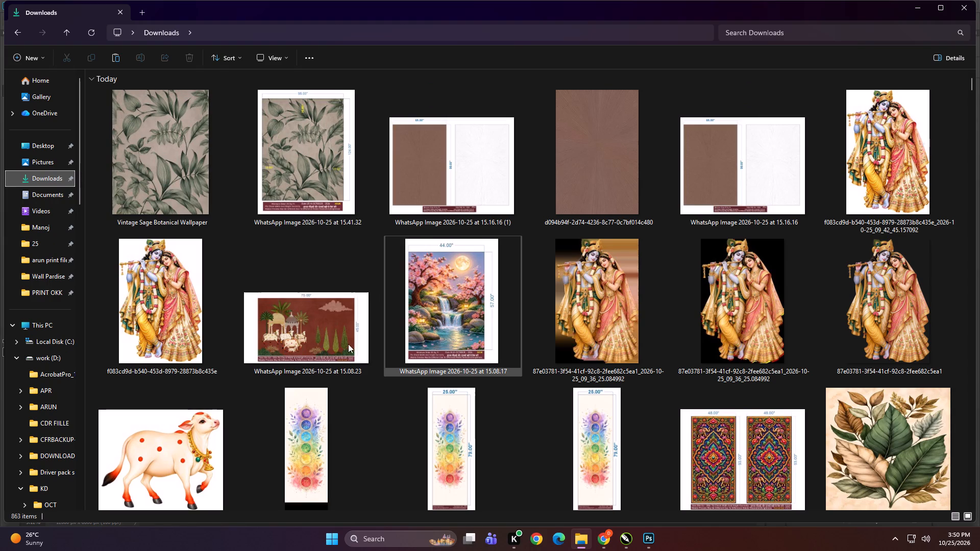
click(194, 434)
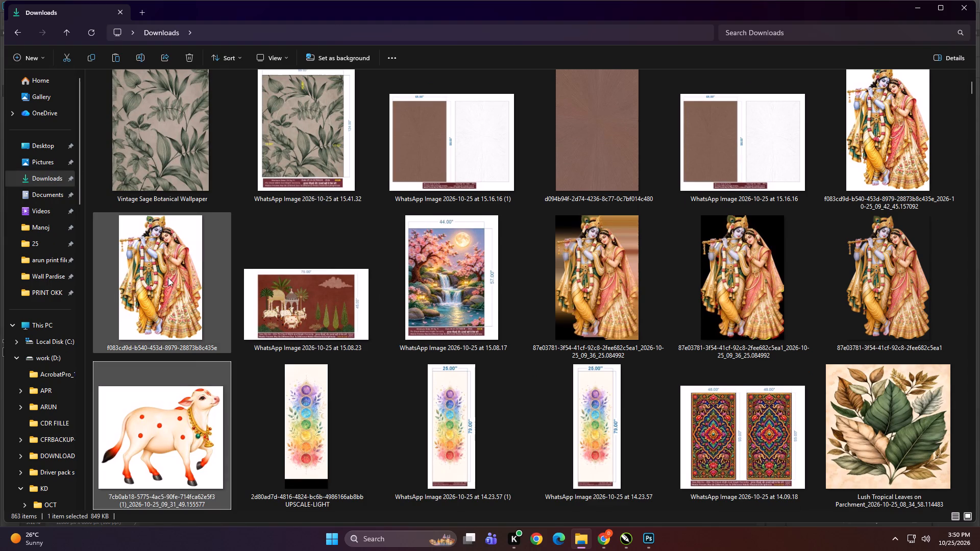
ctrl+click(165, 259)
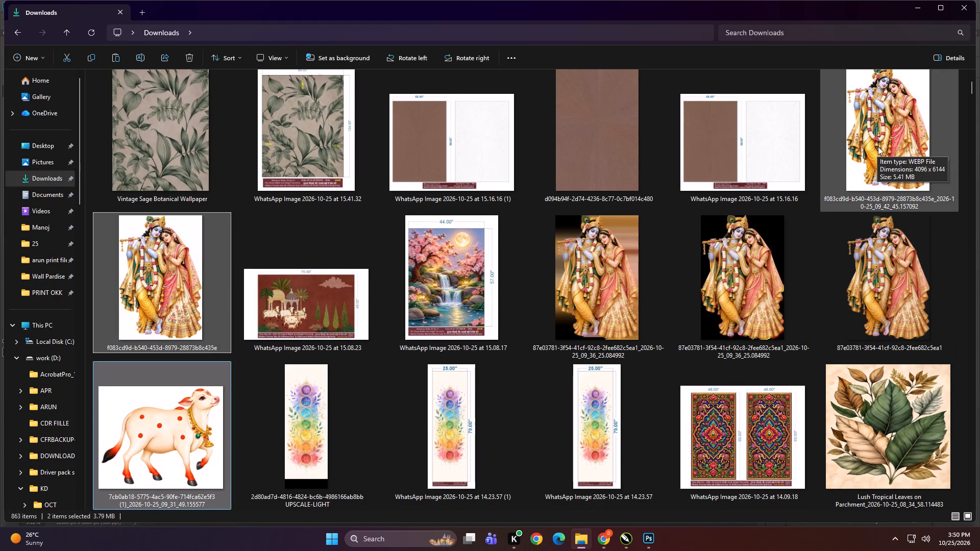
click(878, 146)
double_click(886, 138)
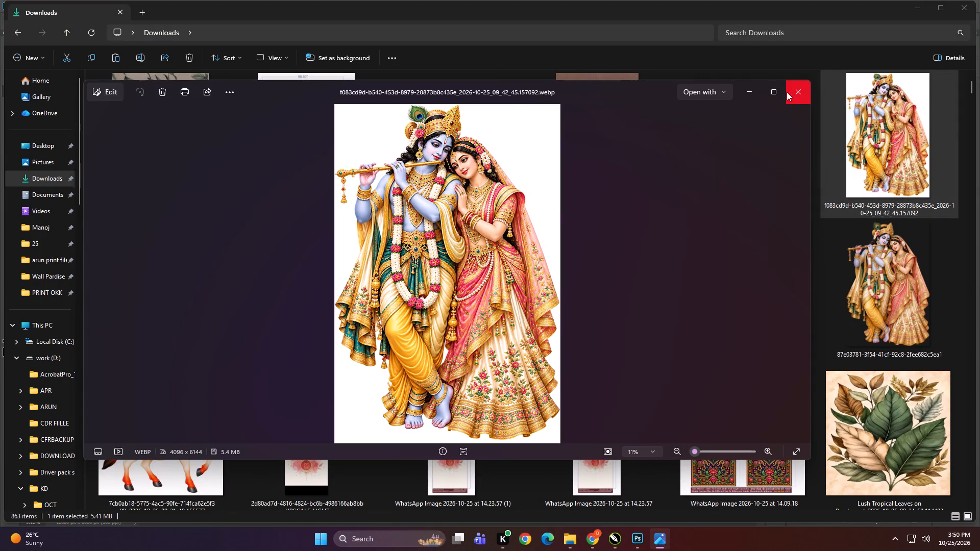
click(788, 92)
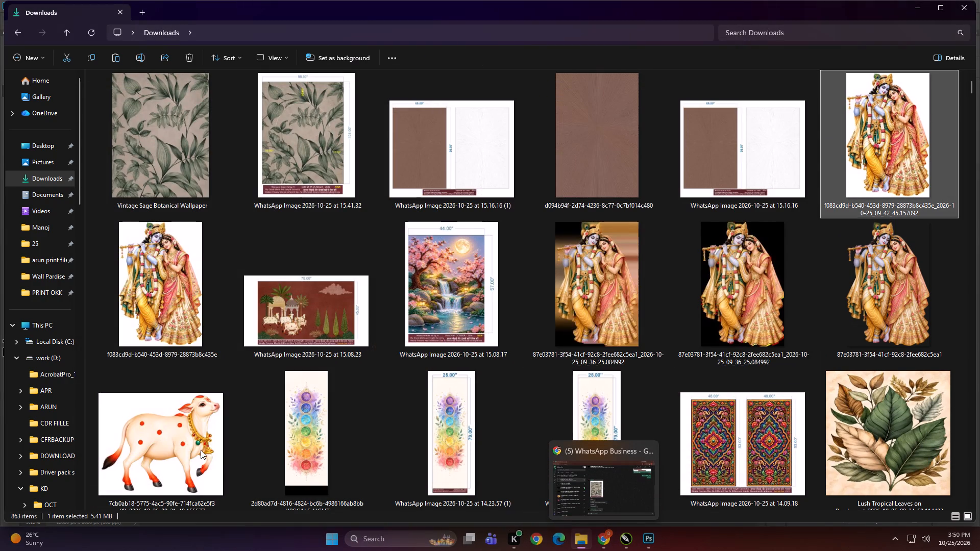
click(192, 434)
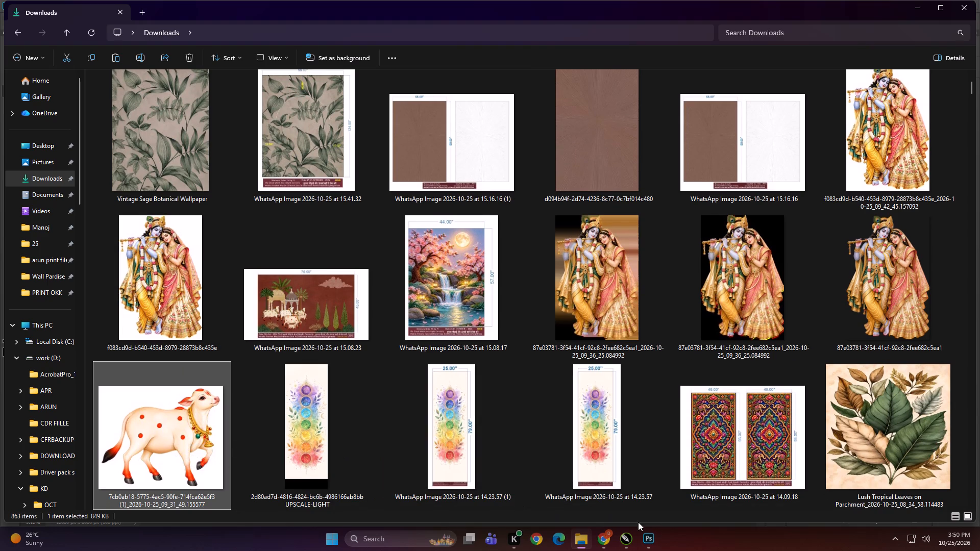
scroll(500, 355, down, 2)
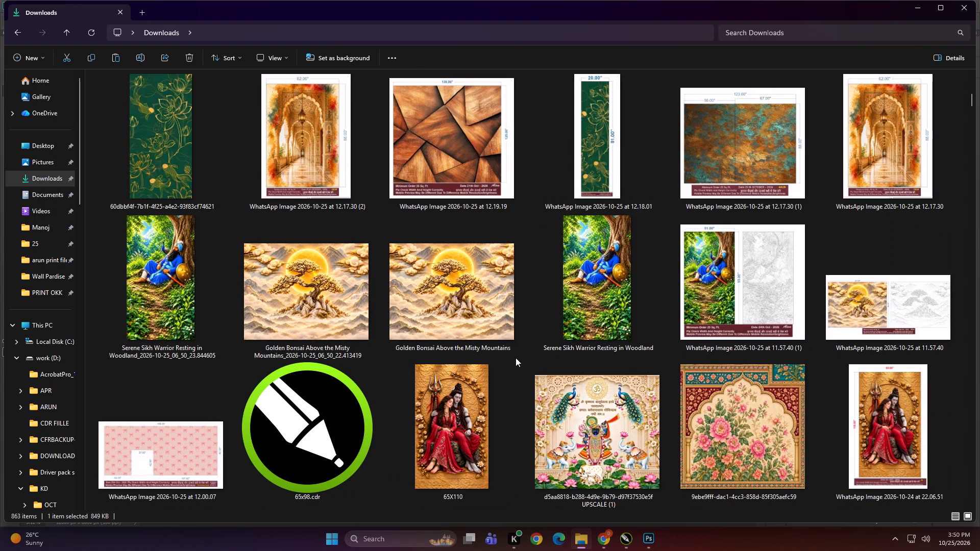
scroll(516, 358, down, 2)
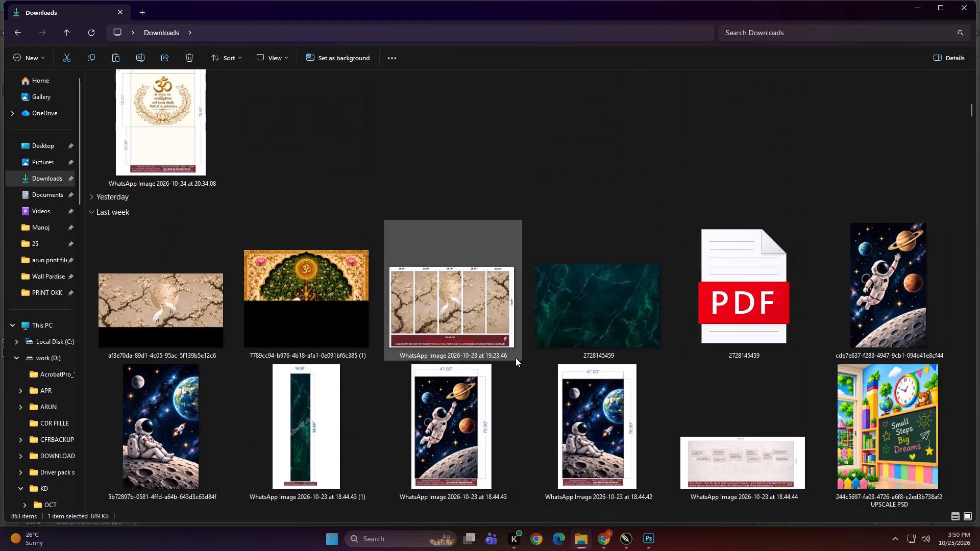
scroll(516, 358, down, 3)
scroll(516, 358, up, 1)
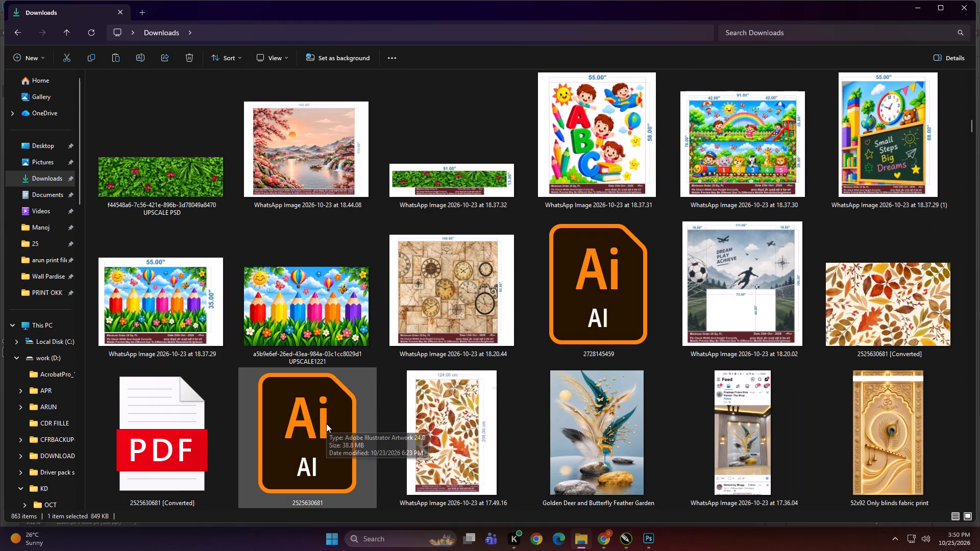
double_click(165, 415)
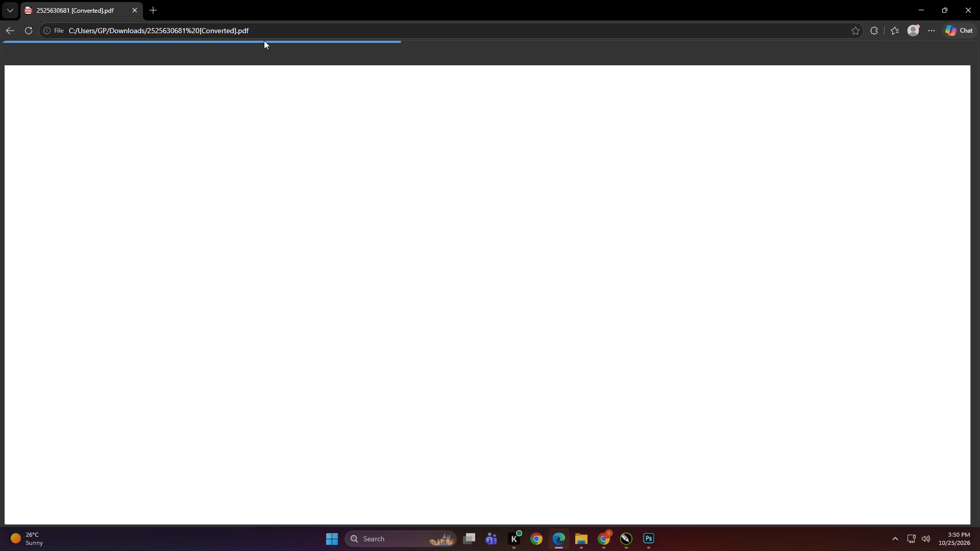
click(968, 8)
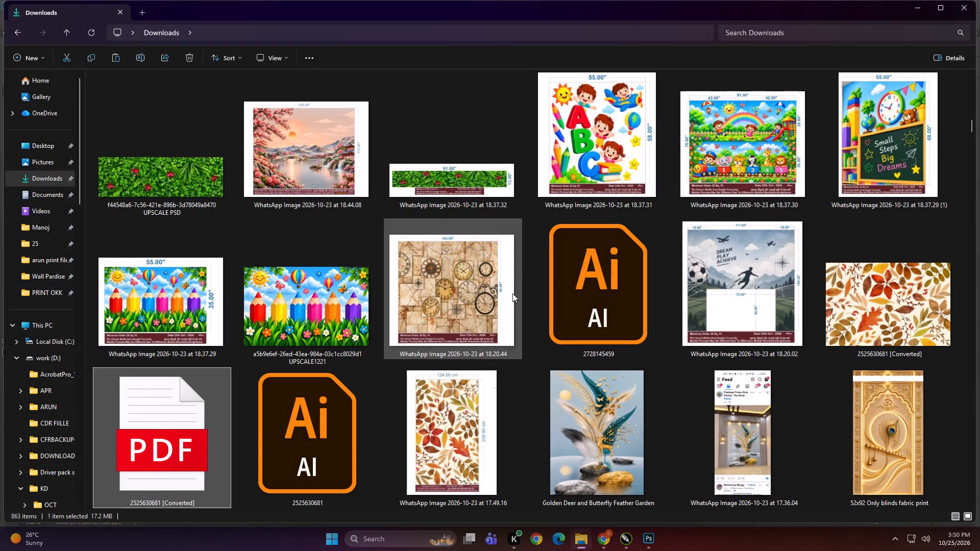
double_click(606, 298)
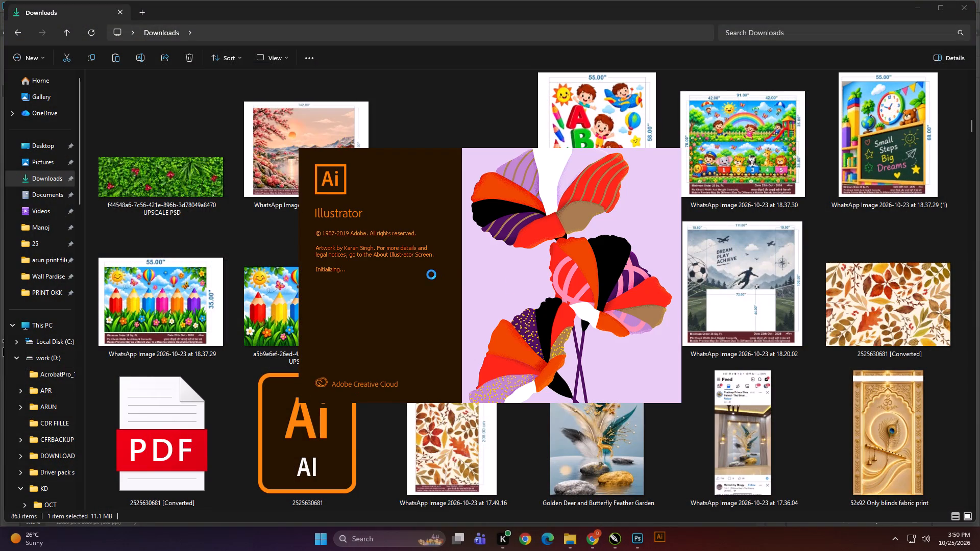
click(633, 98)
scroll(558, 193, down, 1)
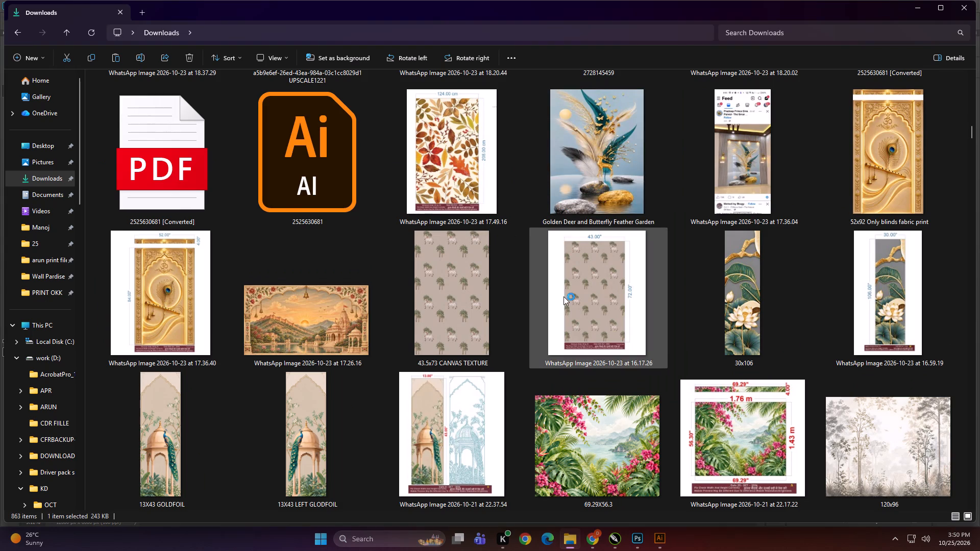
scroll(554, 332, down, 1)
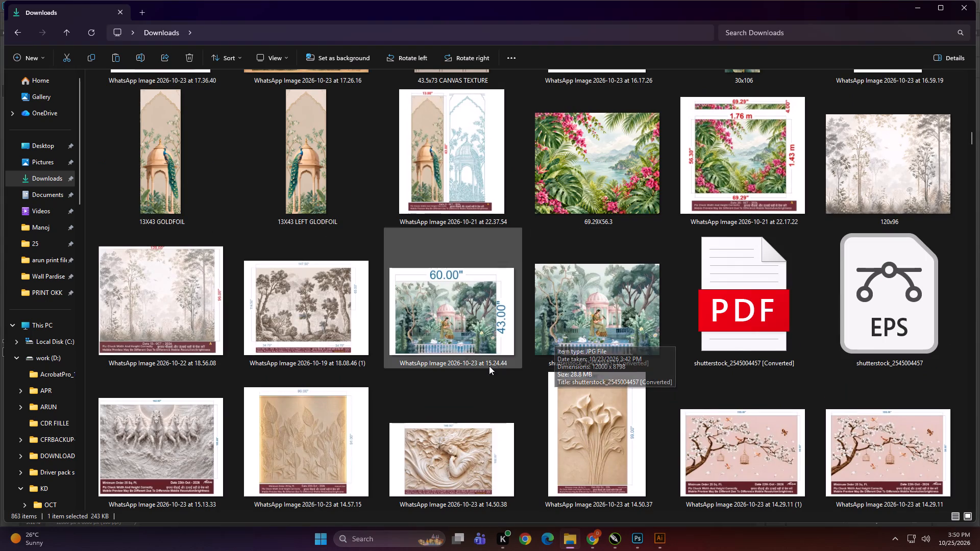
double_click(887, 297)
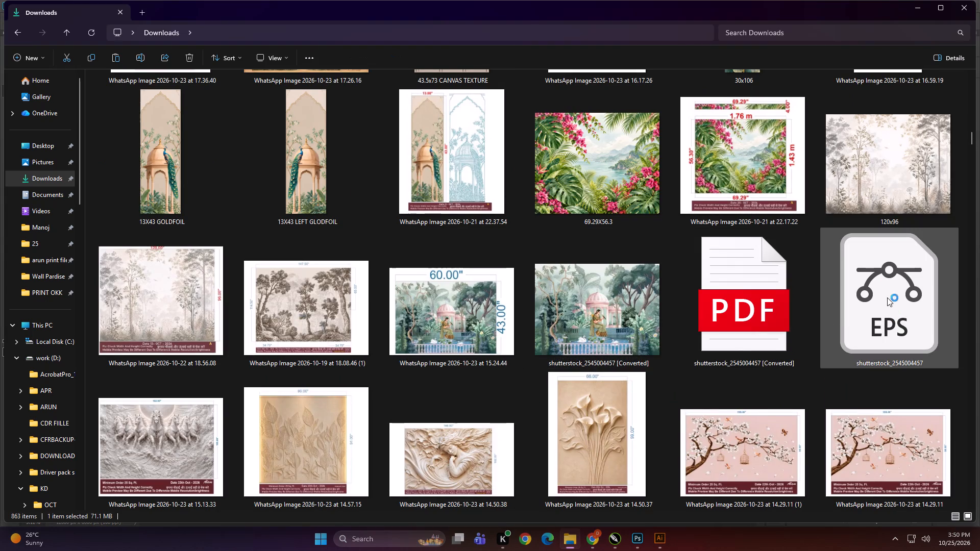
scroll(635, 300, down, 1)
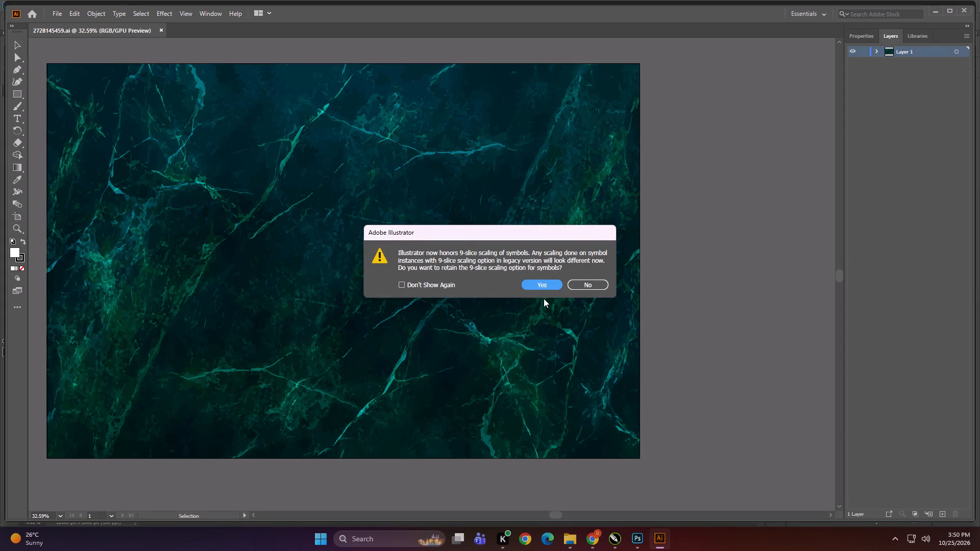
click(545, 280)
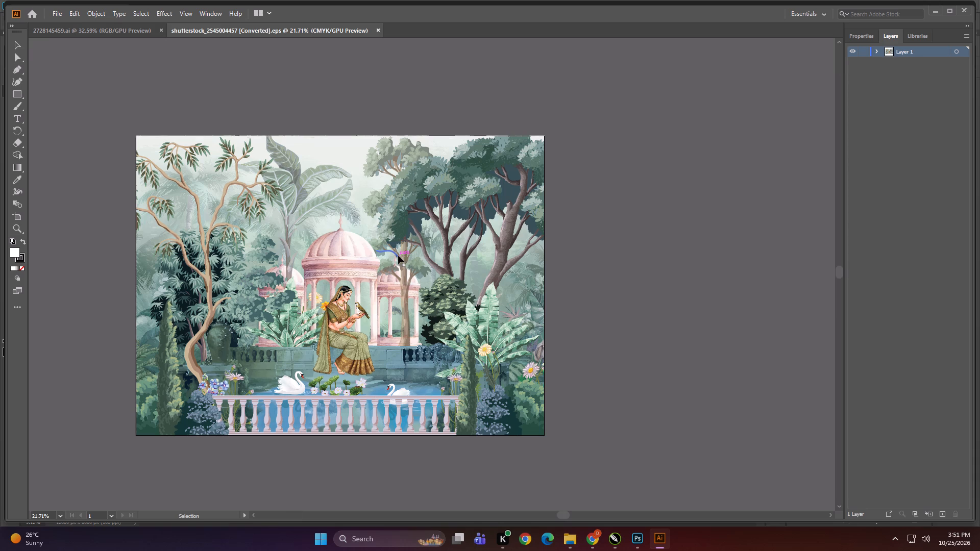
Examine the garden pavilion illustration, checking the foliage, seated woman and tree artwork up close.
alt+scroll(320, 329, up, 8)
alt+scroll(447, 290, down, 2)
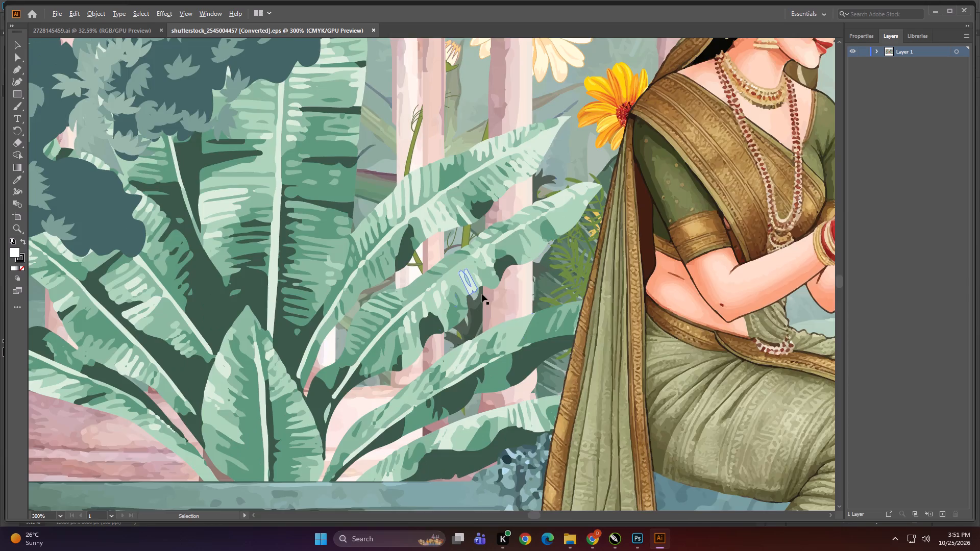
alt+scroll(482, 294, down, 4)
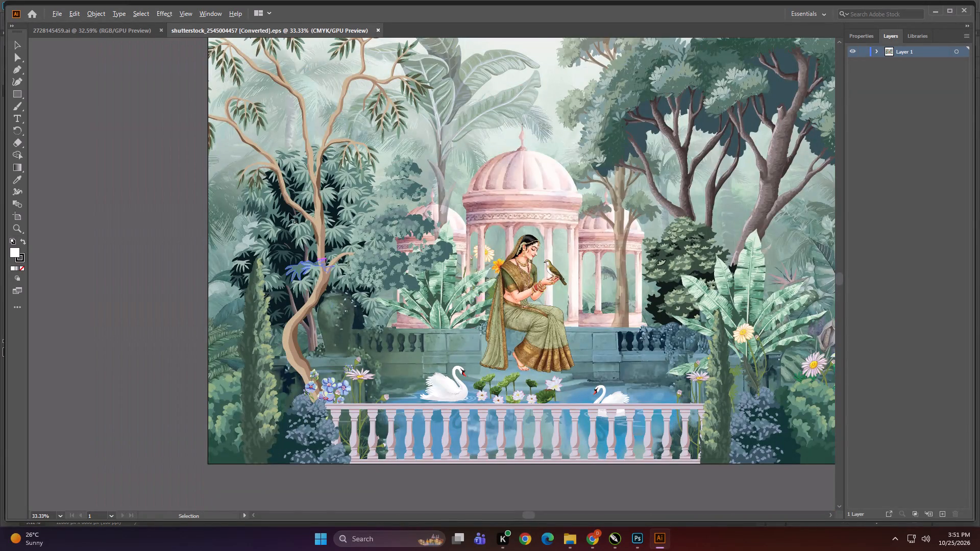
alt+scroll(287, 209, up, 5)
alt+scroll(435, 240, down, 3)
alt+scroll(394, 259, down, 2)
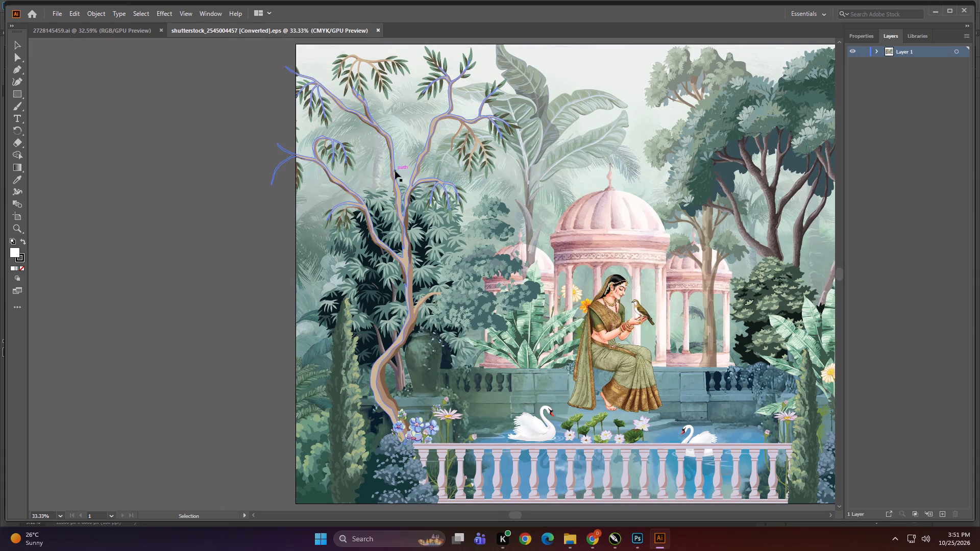
click(395, 171)
click(226, 222)
alt+scroll(436, 214, down, 2)
click(138, 33)
click(162, 32)
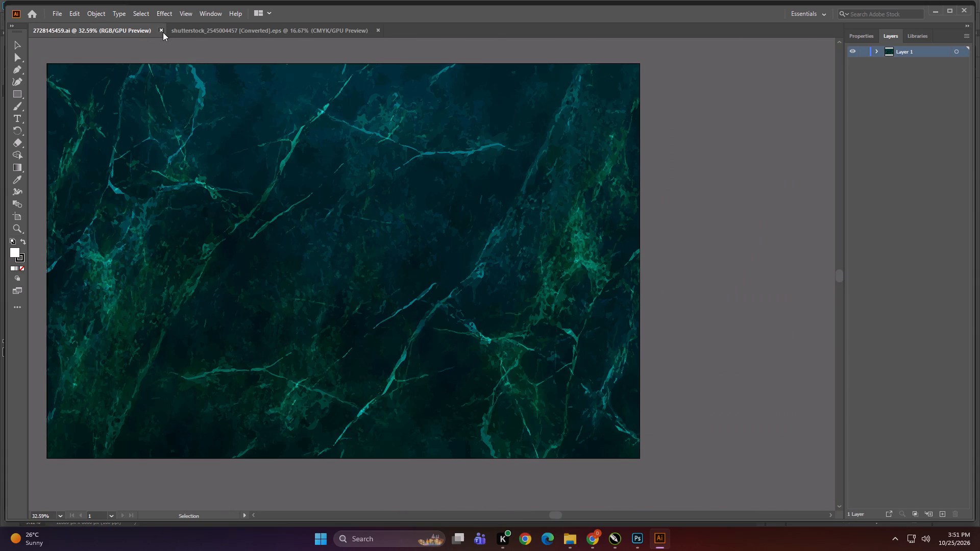
Inspect the fine detail of the garden pavilion illustration, and close it together with Illustrator.
alt+scroll(504, 170, up, 7)
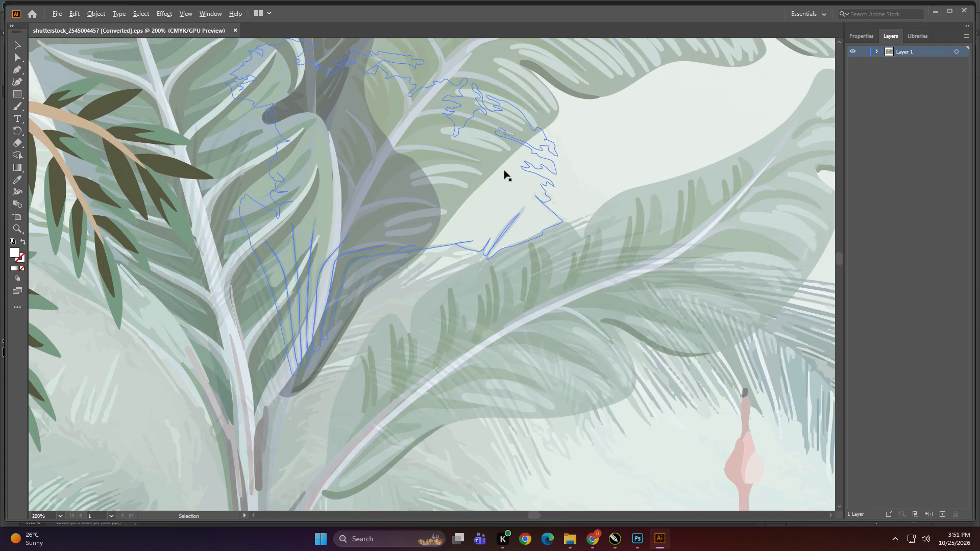
alt+scroll(525, 146, down, 6)
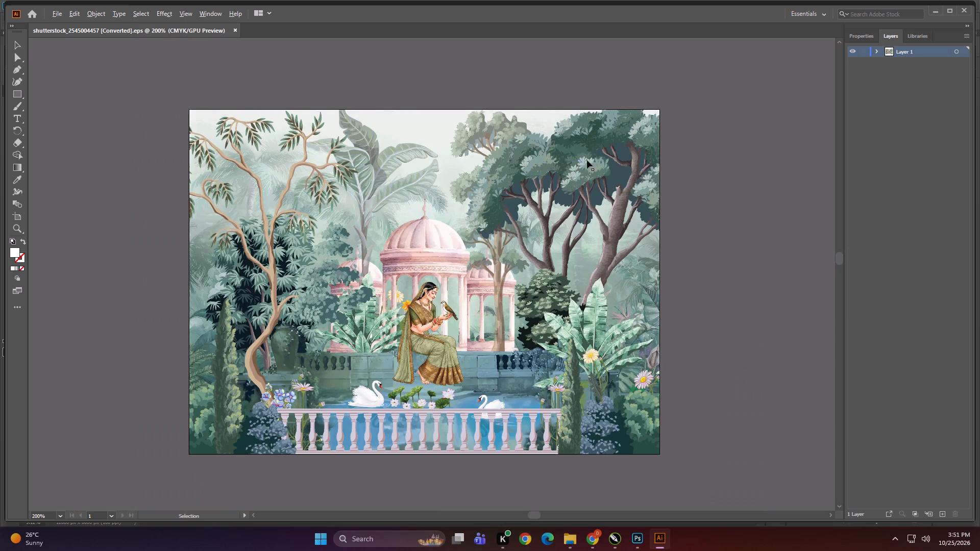
alt+scroll(598, 160, up, 6)
alt+scroll(593, 163, down, 5)
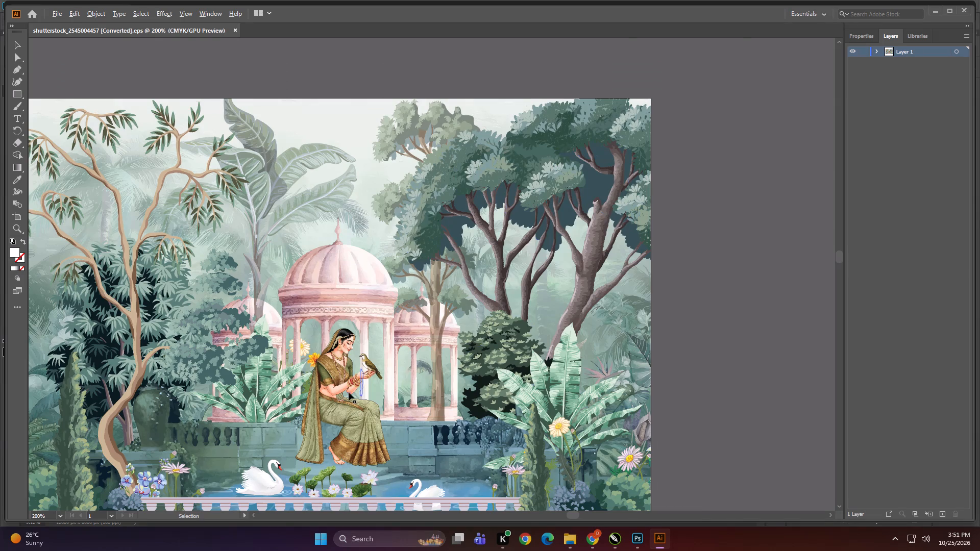
alt+scroll(349, 392, up, 6)
alt+scroll(394, 284, down, 4)
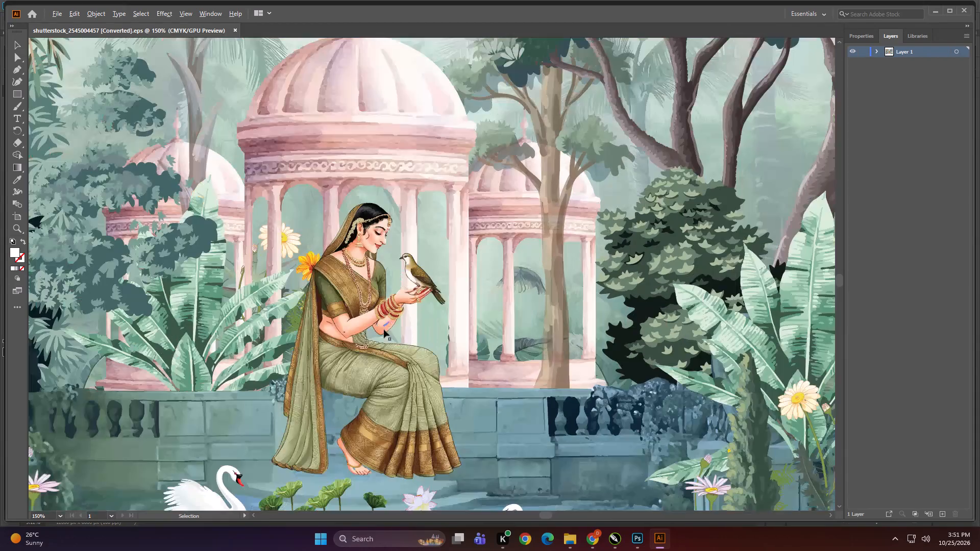
alt+scroll(391, 95, up, 2)
click(237, 32)
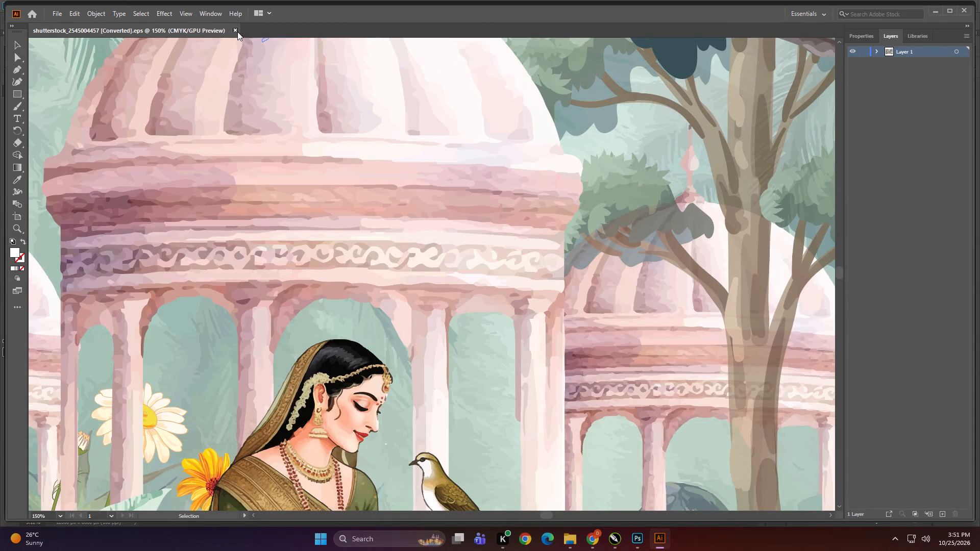
click(963, 9)
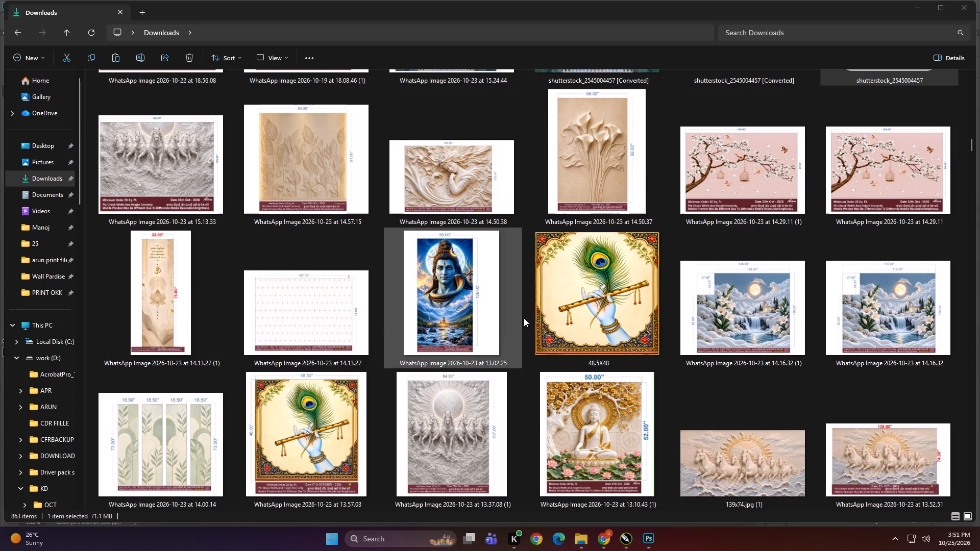
Look through the artwork thumbnails in the Downloads folder, going back through the older wallpaper designs and print files.
scroll(542, 304, down, 2)
scroll(533, 291, up, 1)
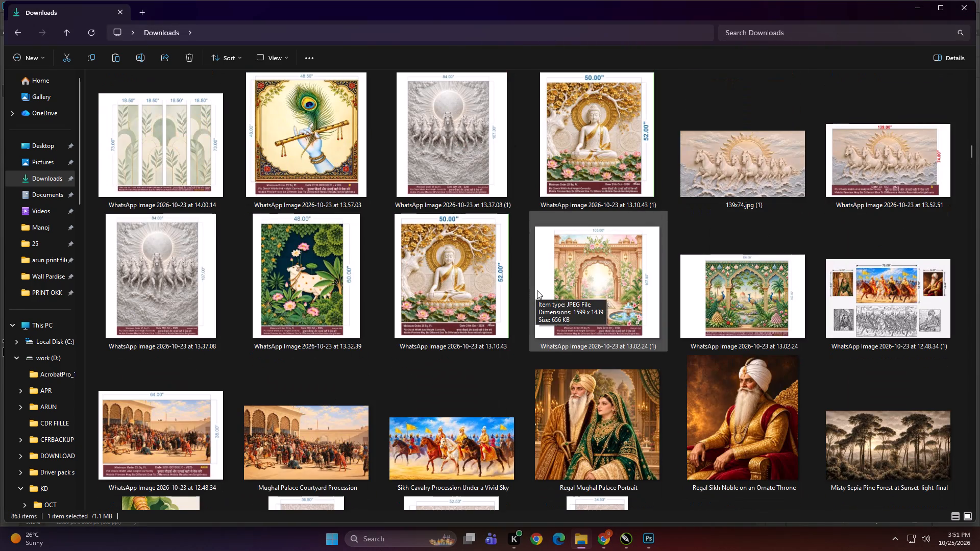
scroll(537, 290, down, 1)
scroll(548, 248, down, 2)
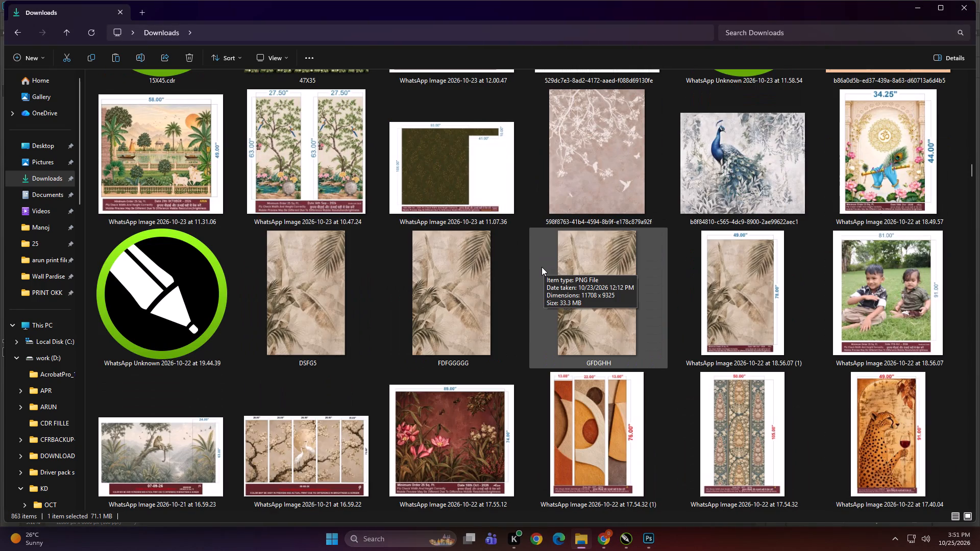
scroll(542, 263, down, 2)
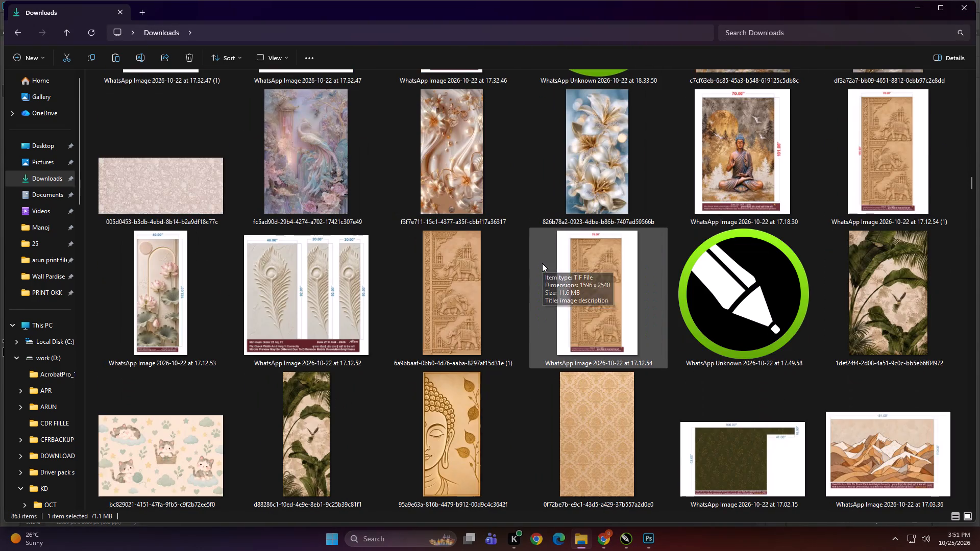
scroll(542, 263, down, 1)
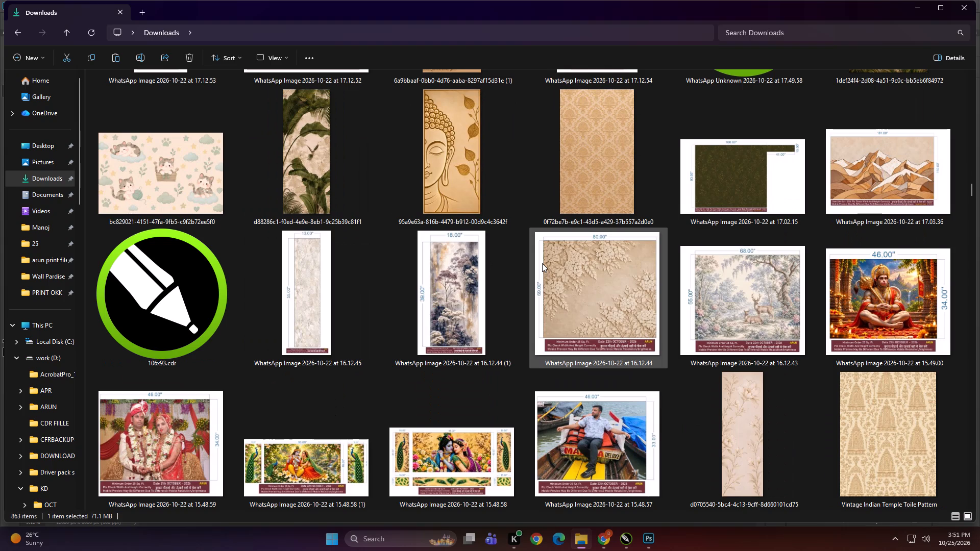
scroll(542, 263, down, 2)
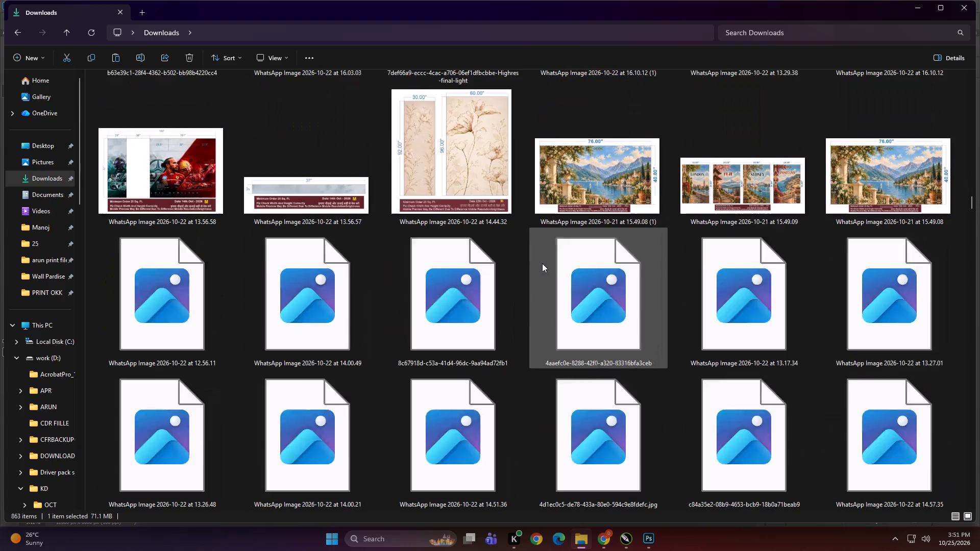
scroll(542, 263, up, 1)
scroll(542, 263, down, 2)
scroll(542, 263, up, 1)
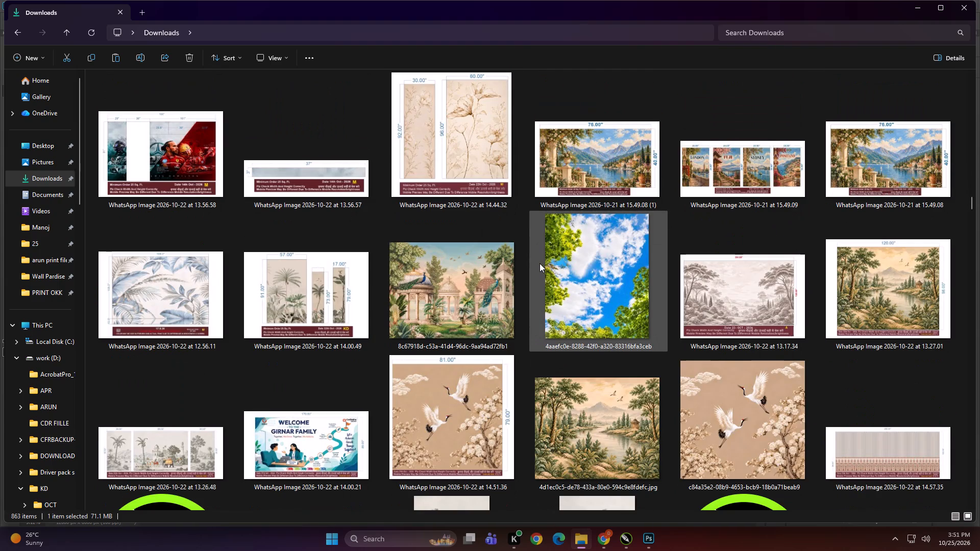
scroll(467, 268, down, 3)
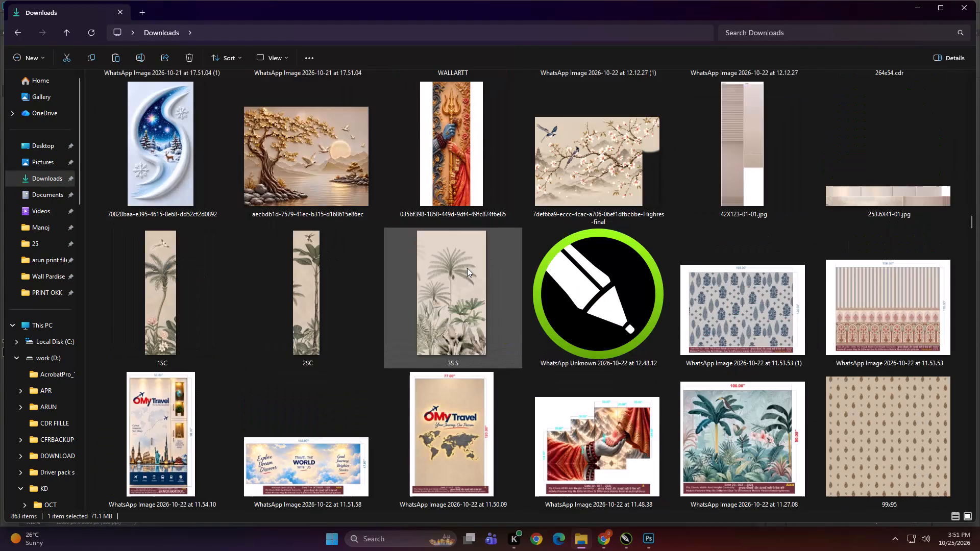
scroll(467, 268, down, 1)
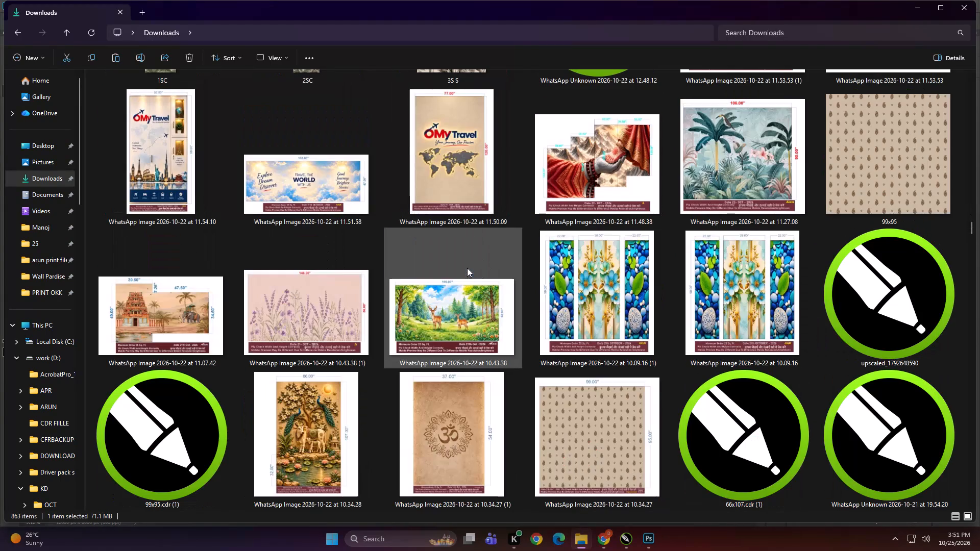
scroll(476, 270, down, 1)
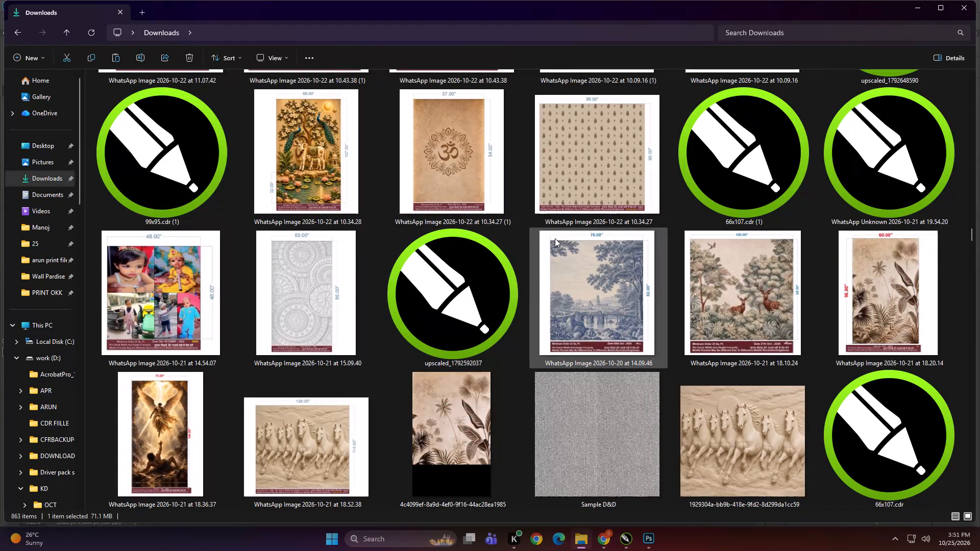
scroll(555, 238, down, 2)
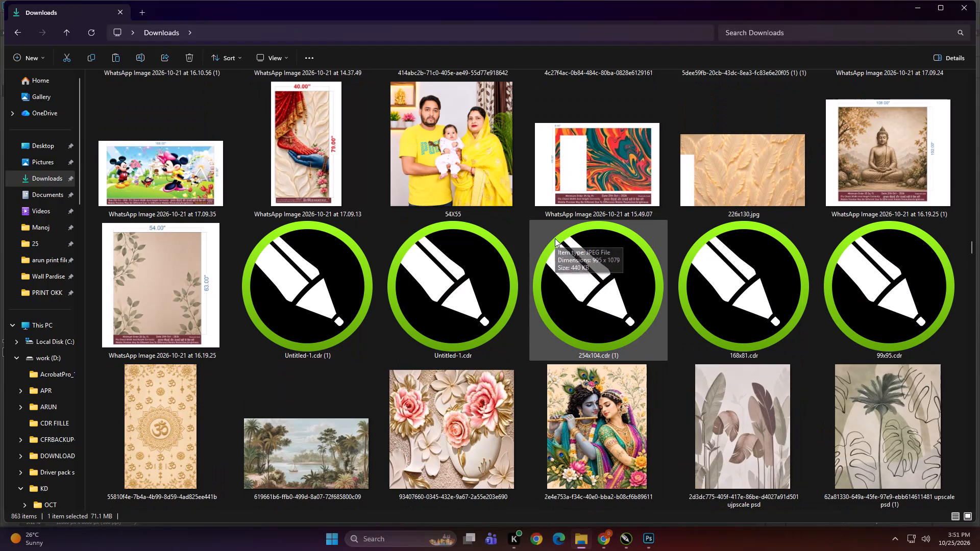
scroll(555, 238, down, 1)
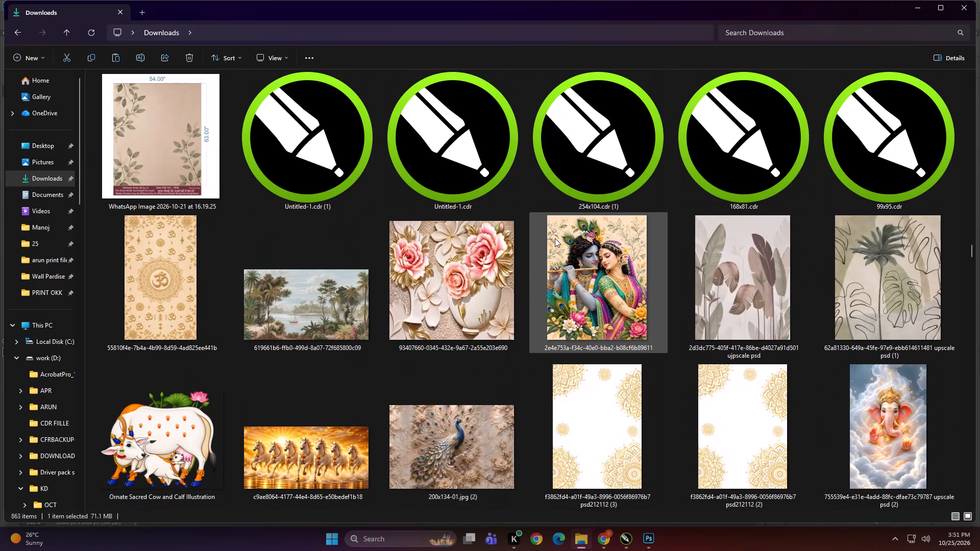
scroll(555, 238, down, 1)
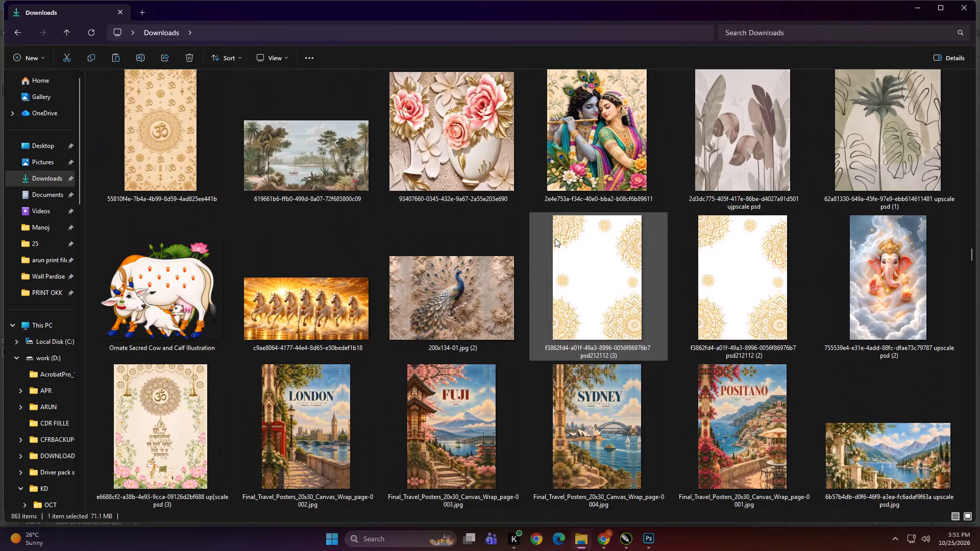
Preview the Ornate Sacred Cow and Calf Illustration, inspect the cow's face up close, and close the preview.
double_click(126, 282)
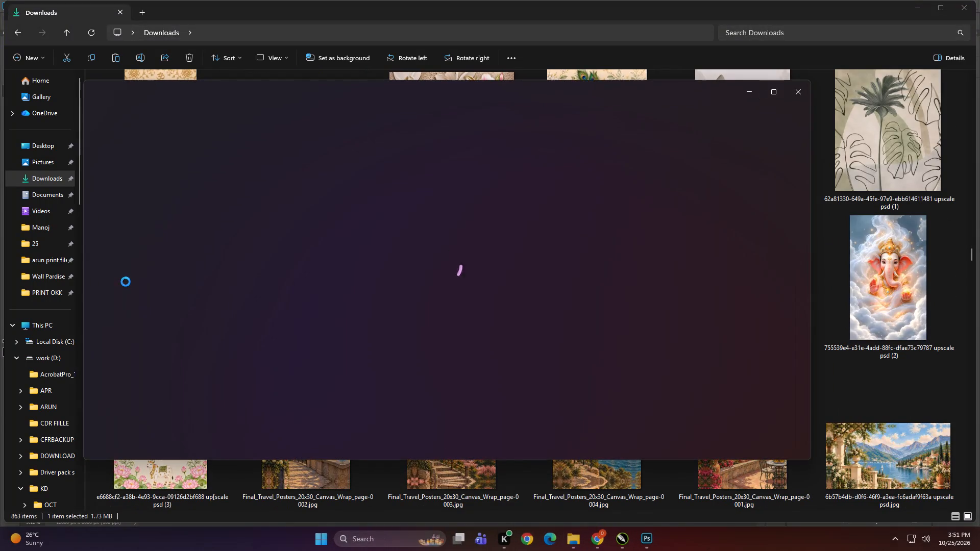
scroll(355, 331, up, 7)
scroll(281, 293, up, 8)
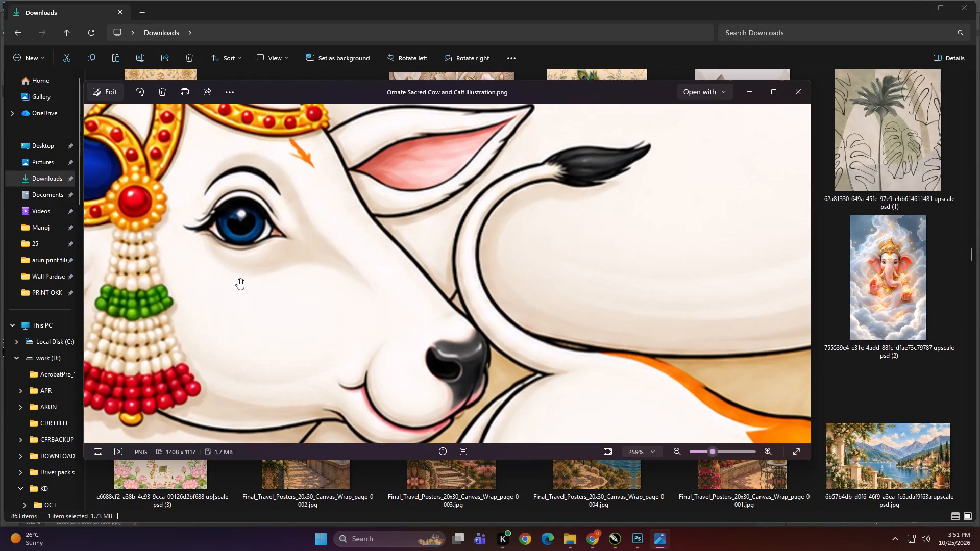
click(802, 95)
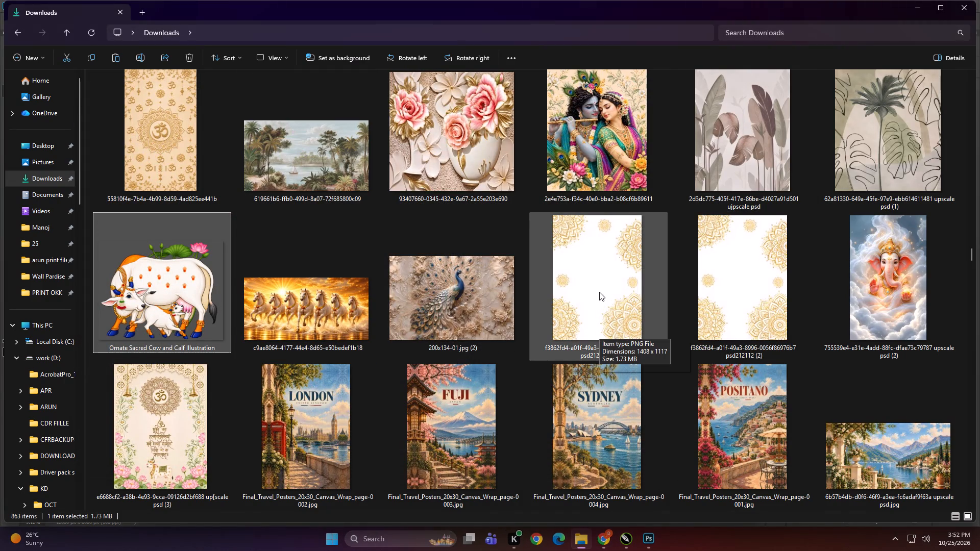
Look through the older artwork thumbnails, WhatsApp print references and upscaled folders in the Downloads folder.
scroll(599, 292, down, 1)
scroll(602, 294, up, 1)
scroll(614, 357, down, 1)
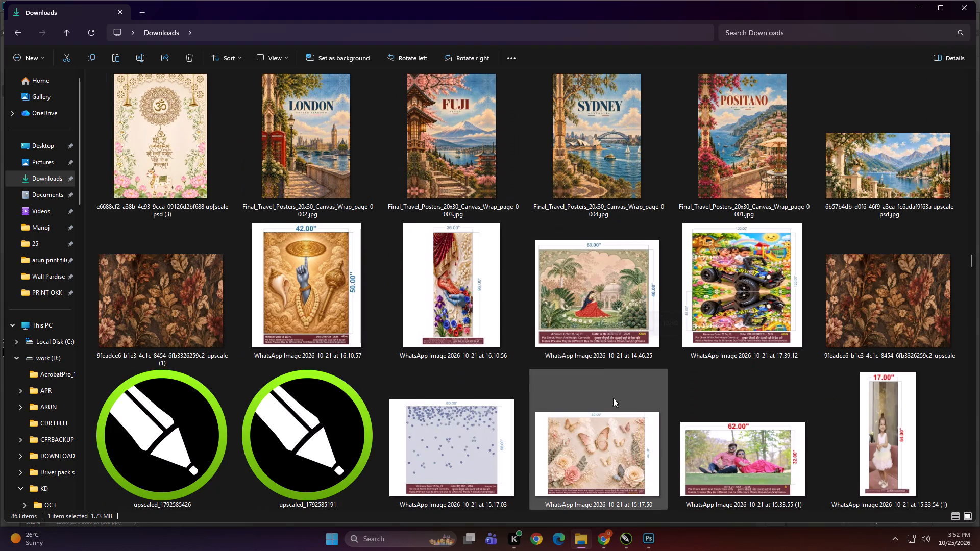
scroll(536, 234, down, 1)
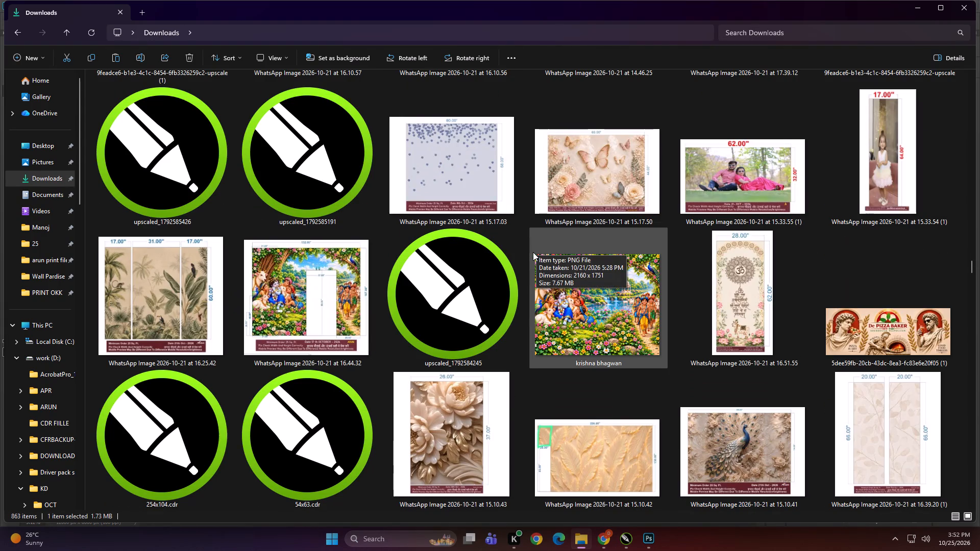
scroll(533, 252, down, 1)
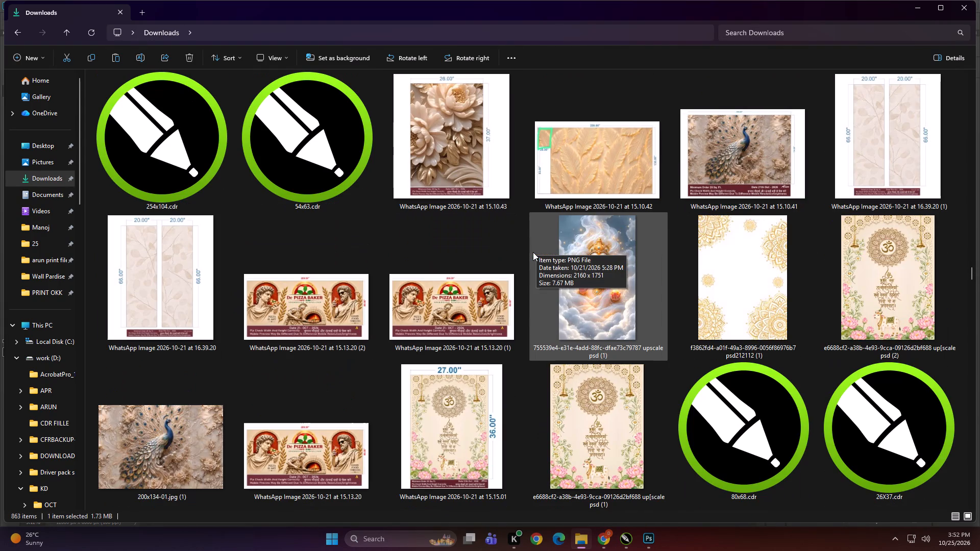
scroll(533, 252, down, 1)
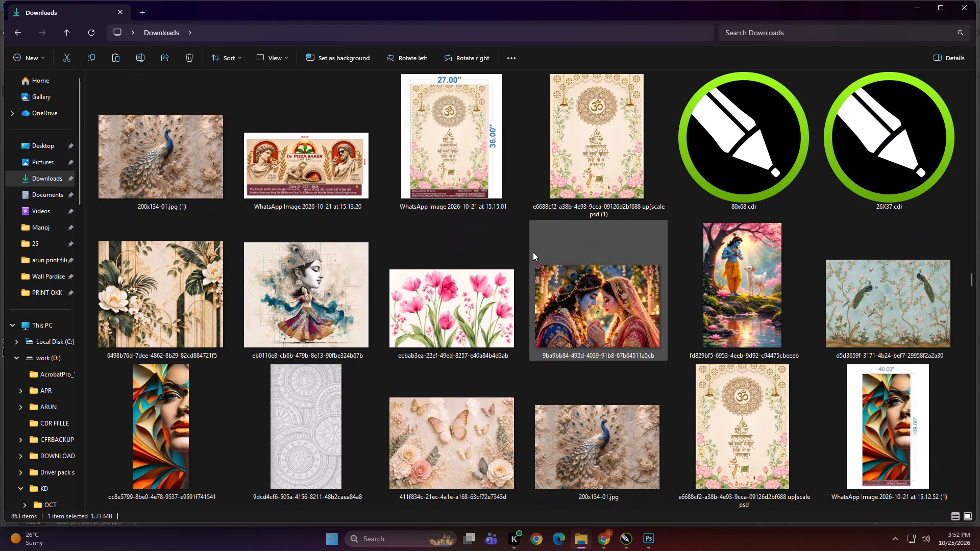
scroll(531, 247, down, 1)
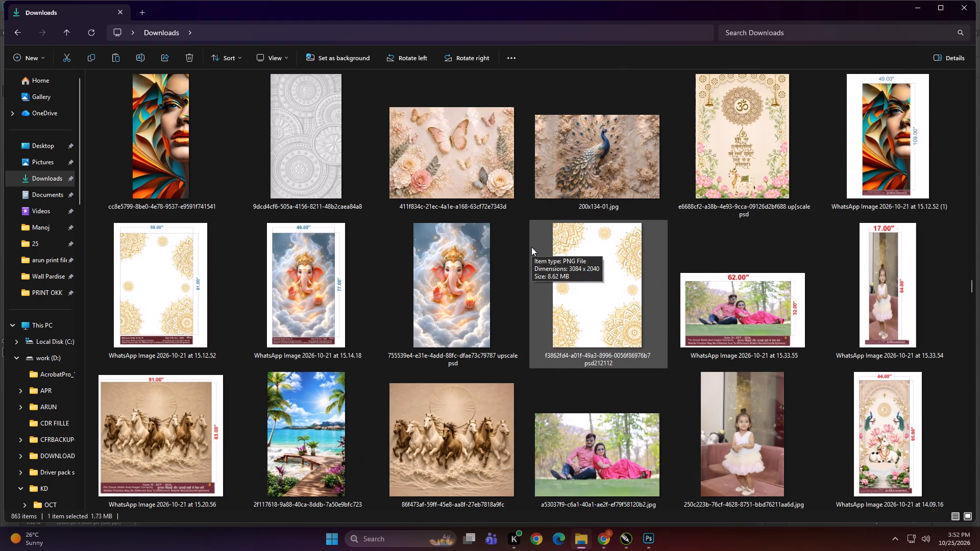
scroll(531, 247, down, 1)
scroll(424, 213, down, 1)
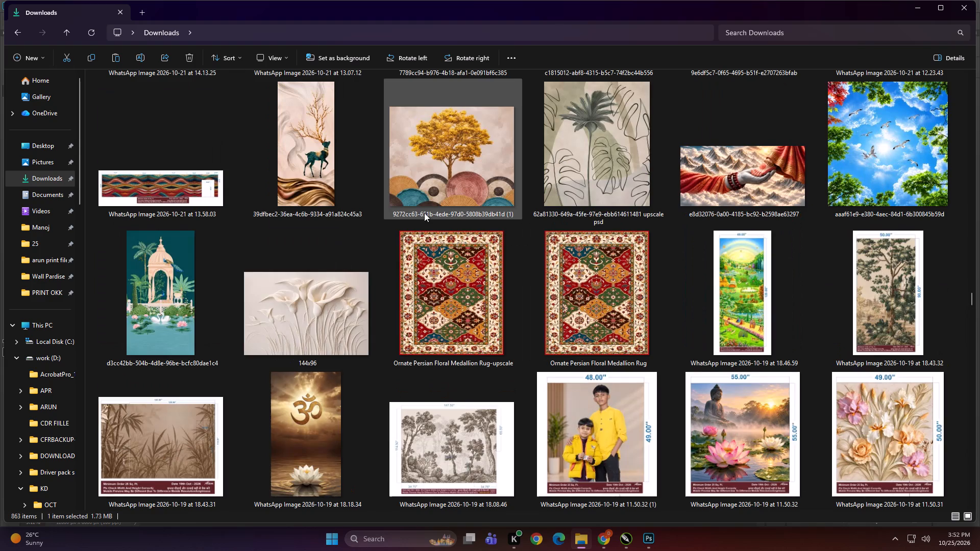
scroll(424, 213, down, 3)
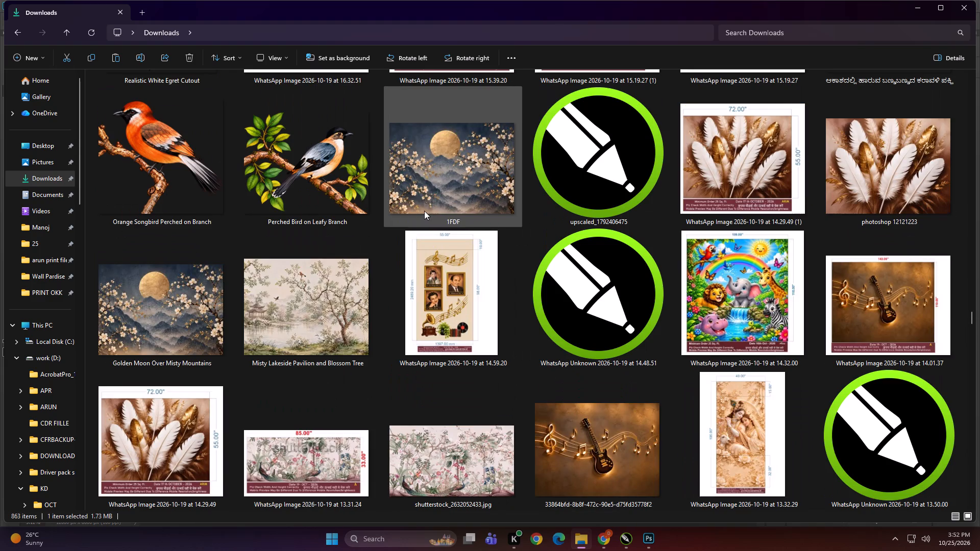
scroll(424, 211, down, 1)
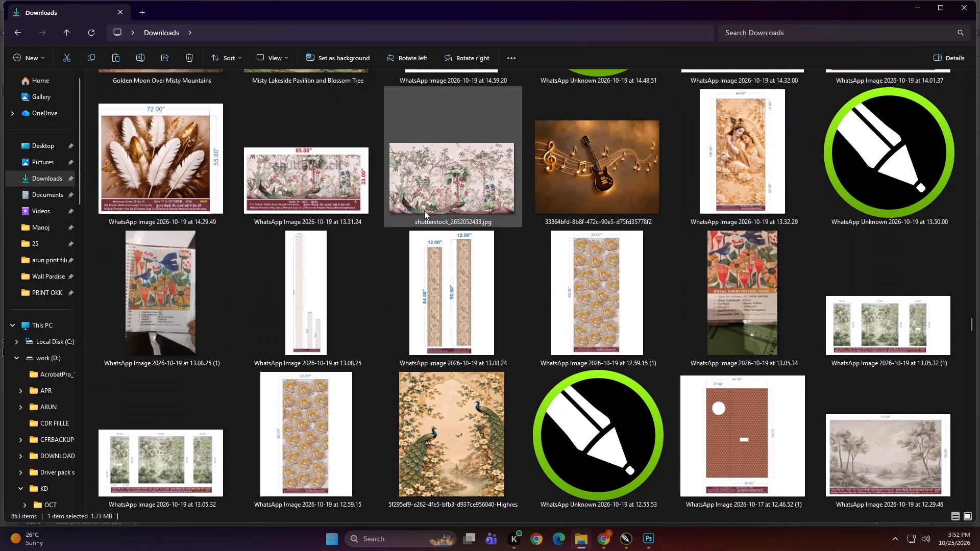
scroll(397, 252, down, 2)
scroll(444, 270, down, 1)
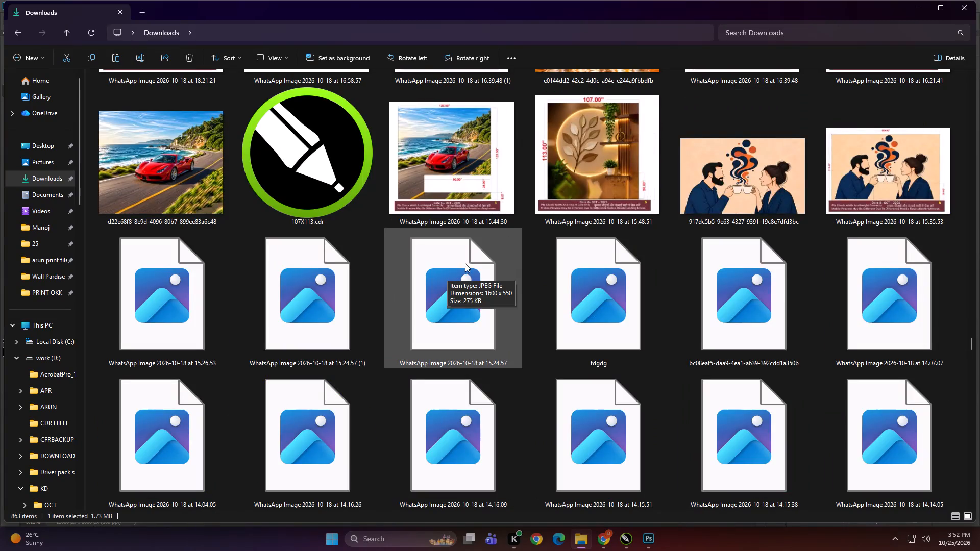
scroll(467, 266, down, 5)
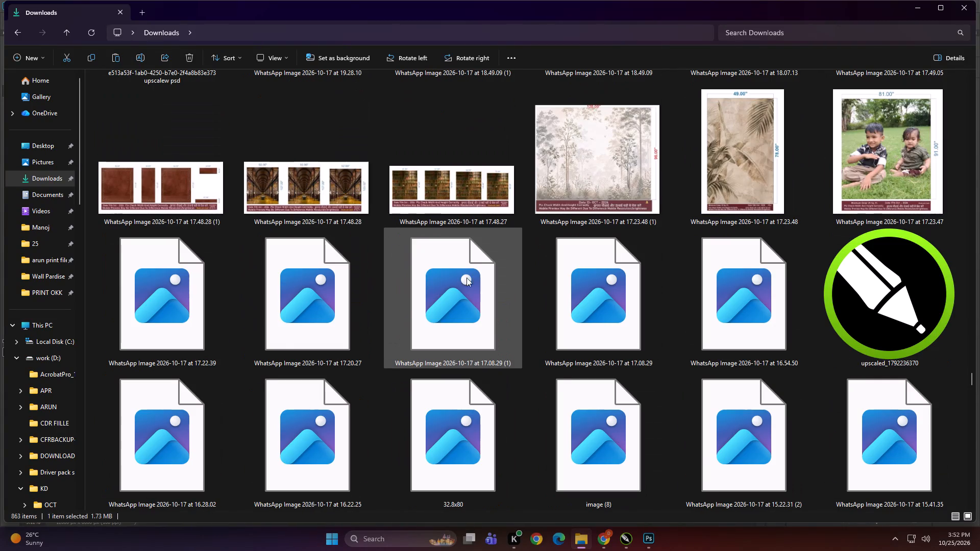
scroll(481, 258, up, 2)
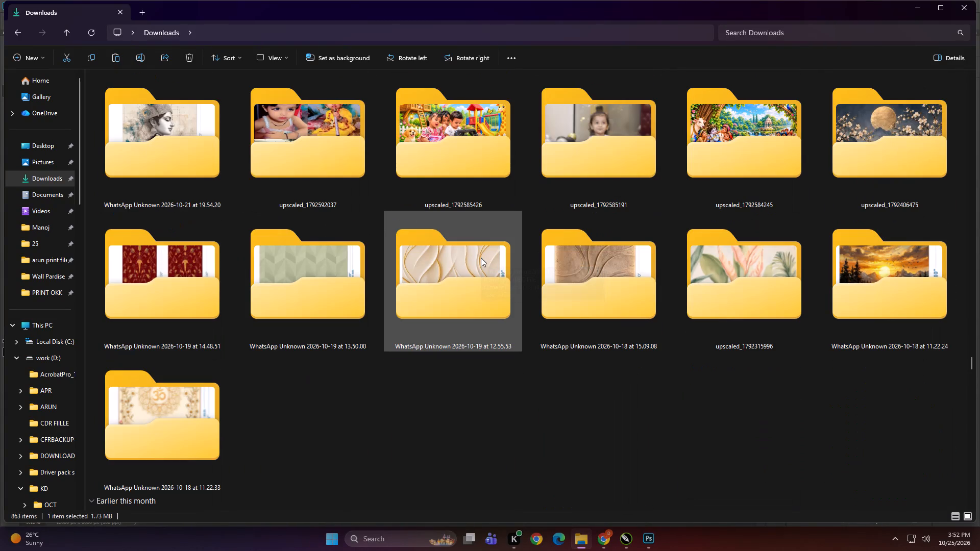
scroll(481, 258, down, 1)
scroll(551, 226, up, 5)
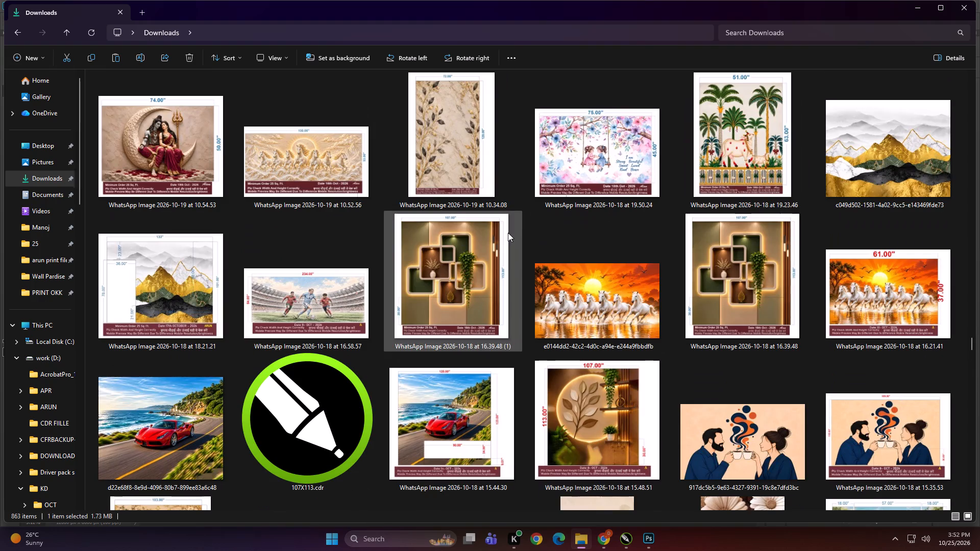
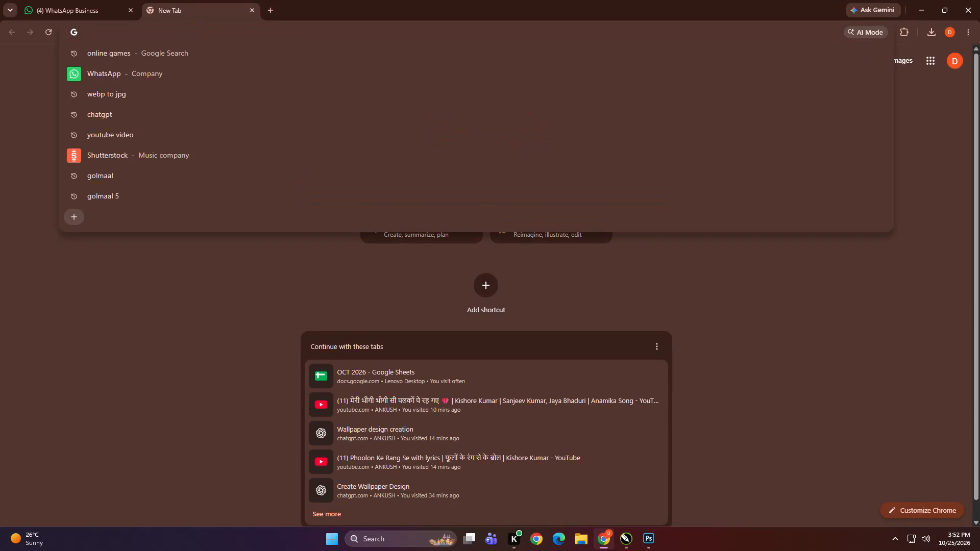
Search Google for "KRISHNA IMAGE COLORLIFE" and show the image results.
text(RISH)
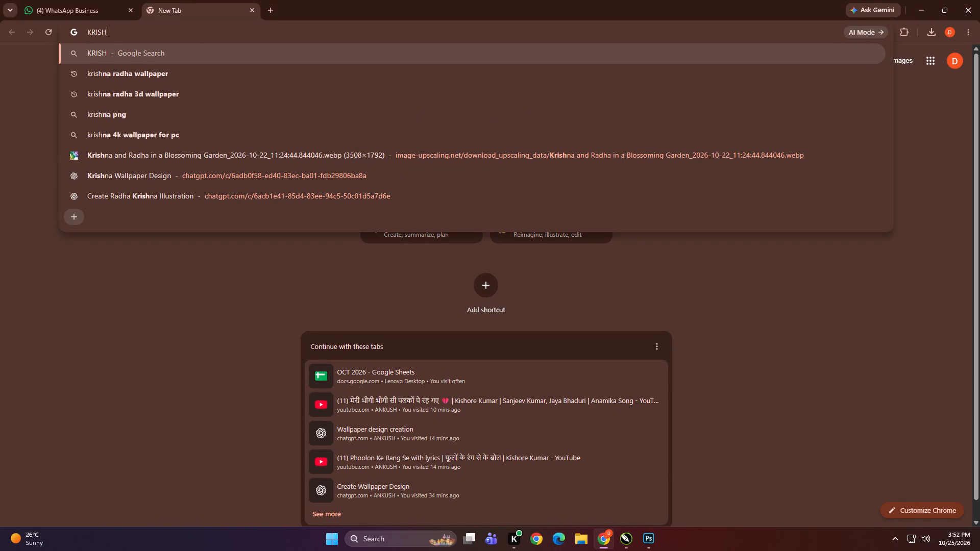
text(NA IMAGE)
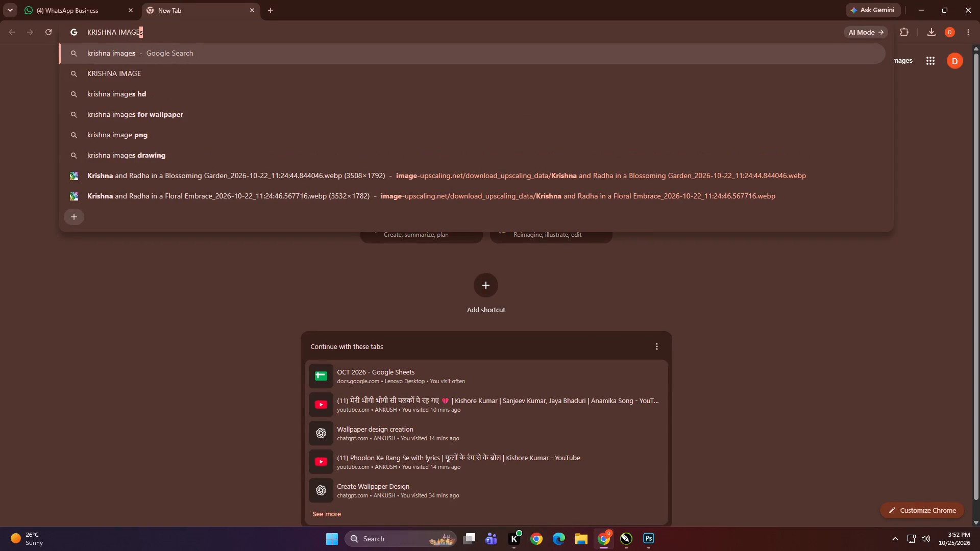
key(space)
text(COLOR)
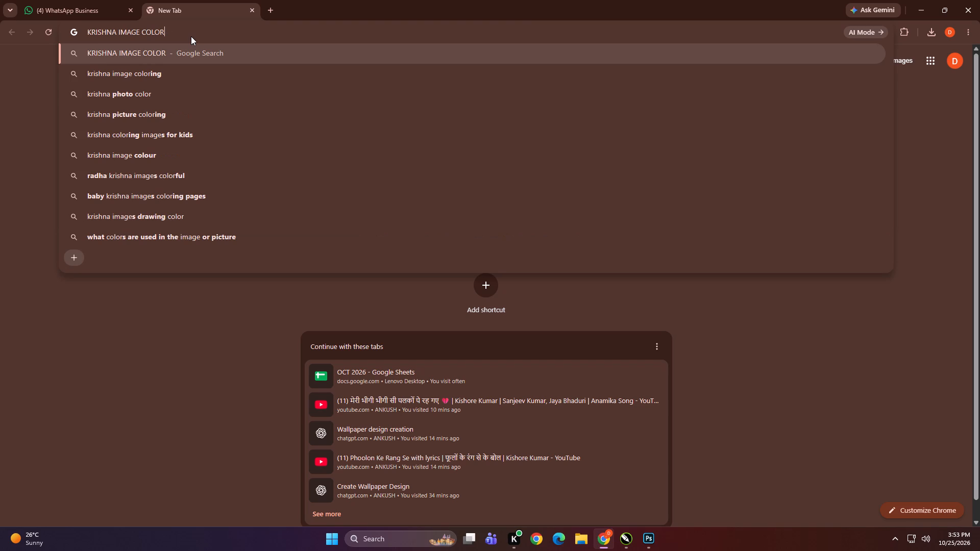
text(LIFR)
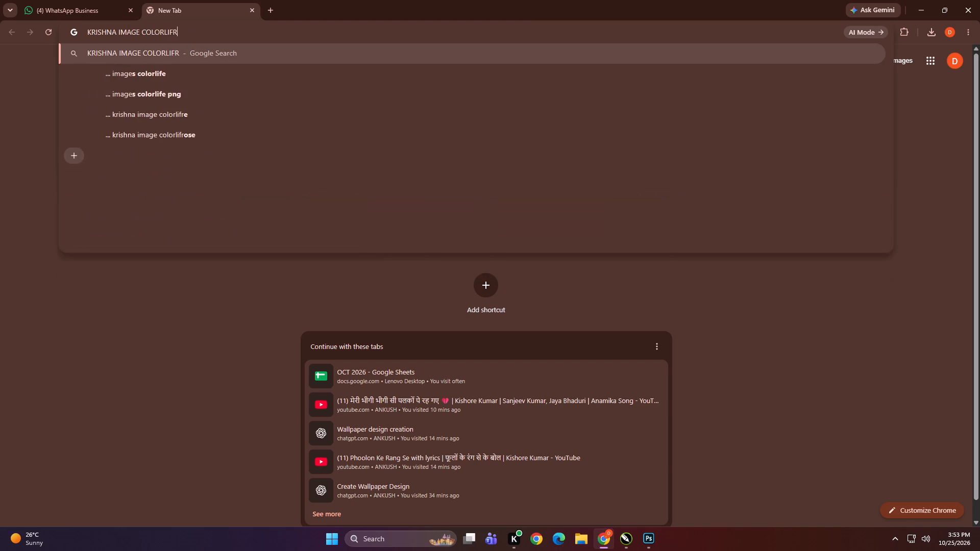
key(BackSpace)
key(e)
key(Return)
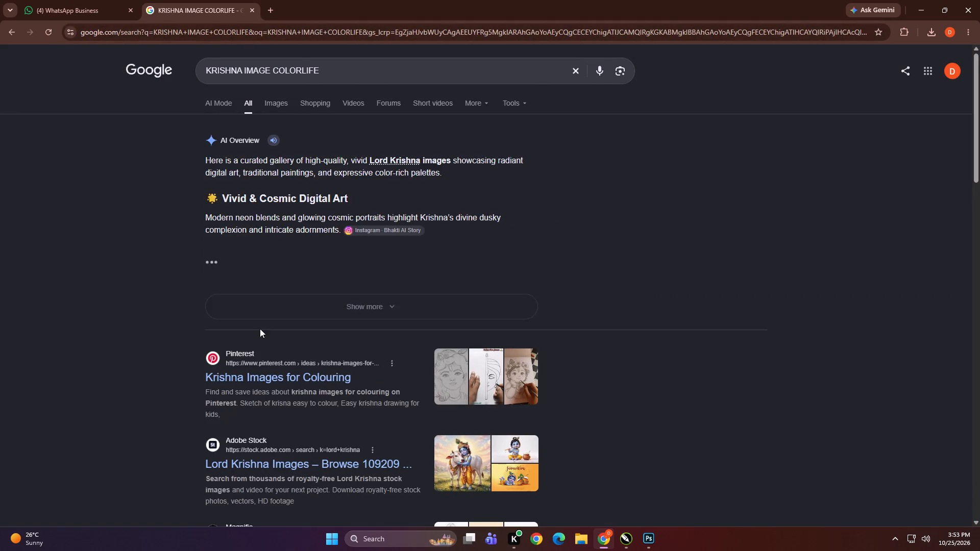
scroll(260, 330, down, 3)
scroll(205, 347, up, 4)
click(277, 98)
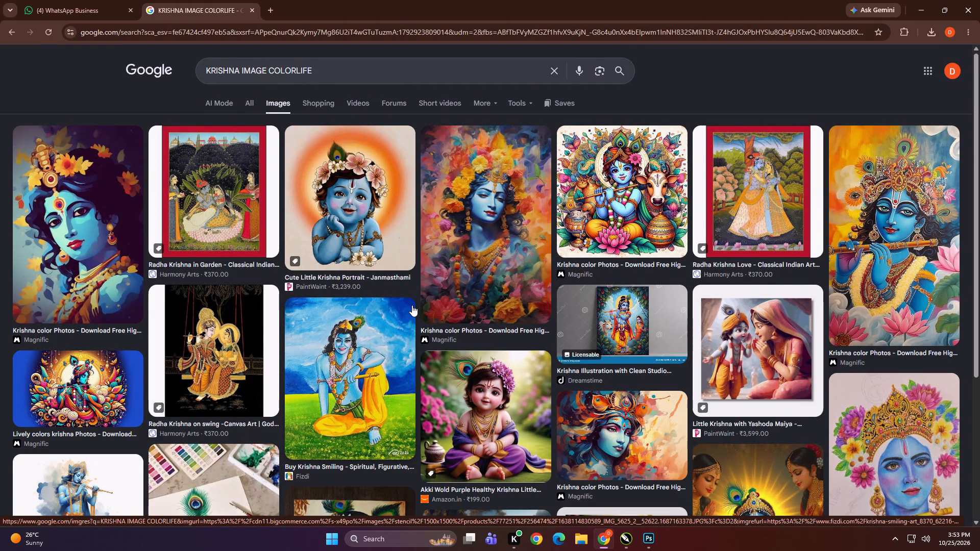
Look through the Krishna image results for suitable artwork, previewing the flute-playing Krishna painting with pink lotuses from Magnific.
scroll(412, 305, down, 1)
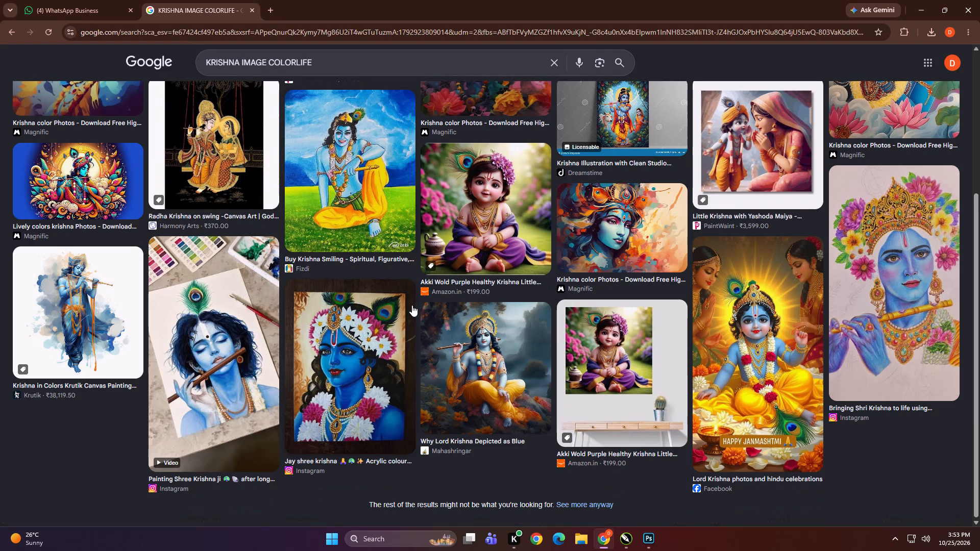
scroll(412, 305, down, 2)
scroll(412, 305, up, 1)
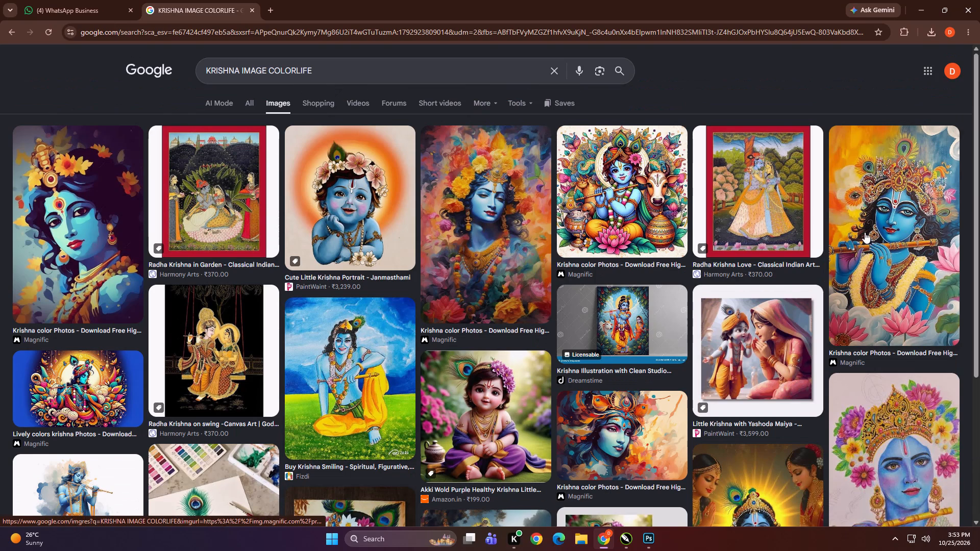
click(865, 232)
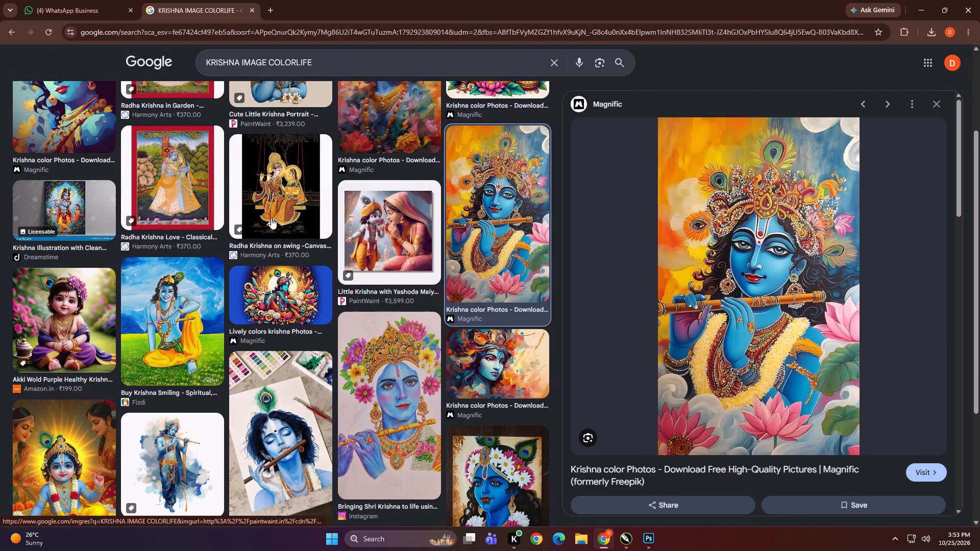
scroll(271, 218, down, 1)
click(938, 108)
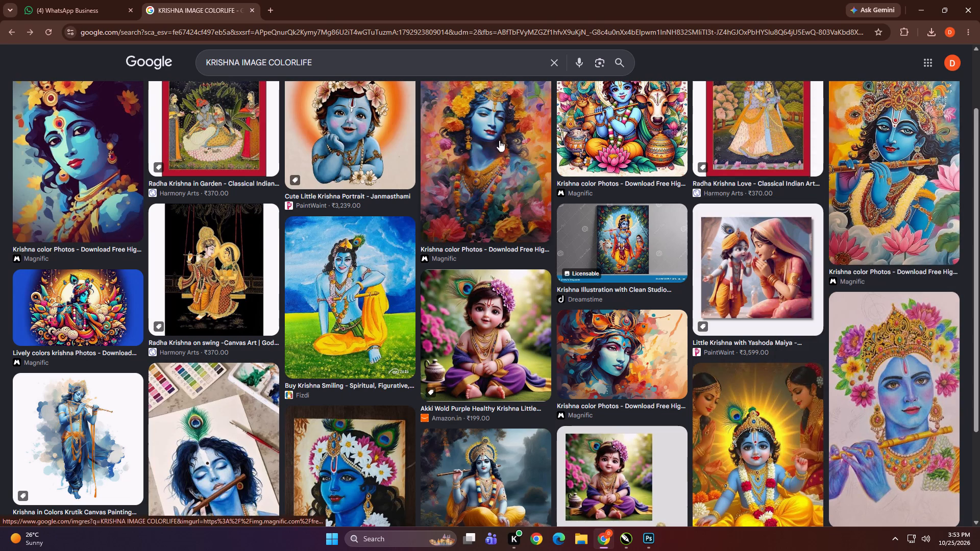
scroll(478, 251, down, 1)
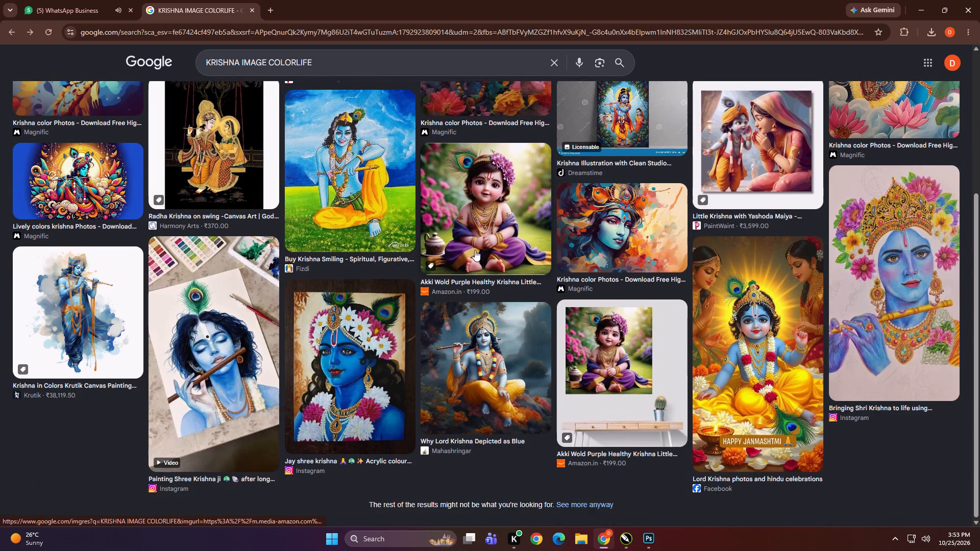
scroll(475, 250, down, 1)
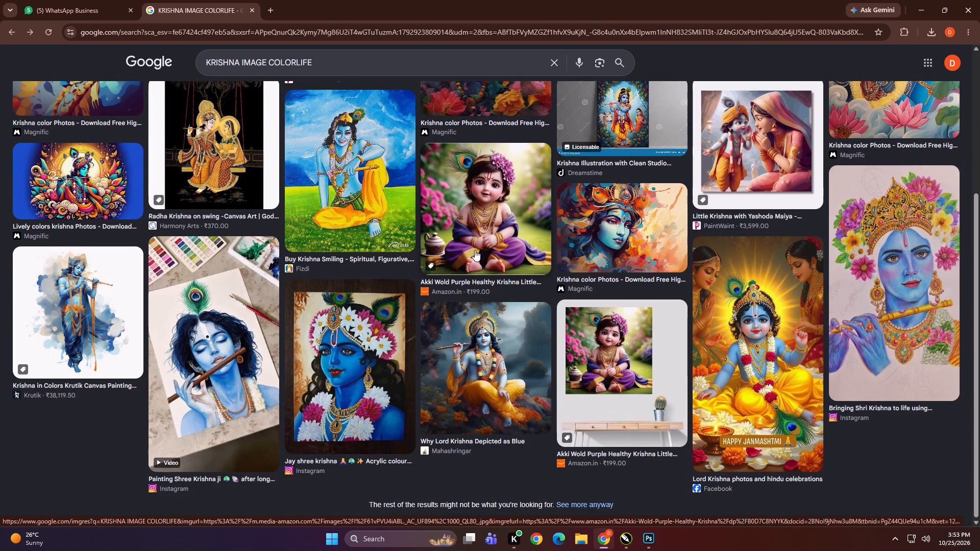
scroll(475, 250, down, 1)
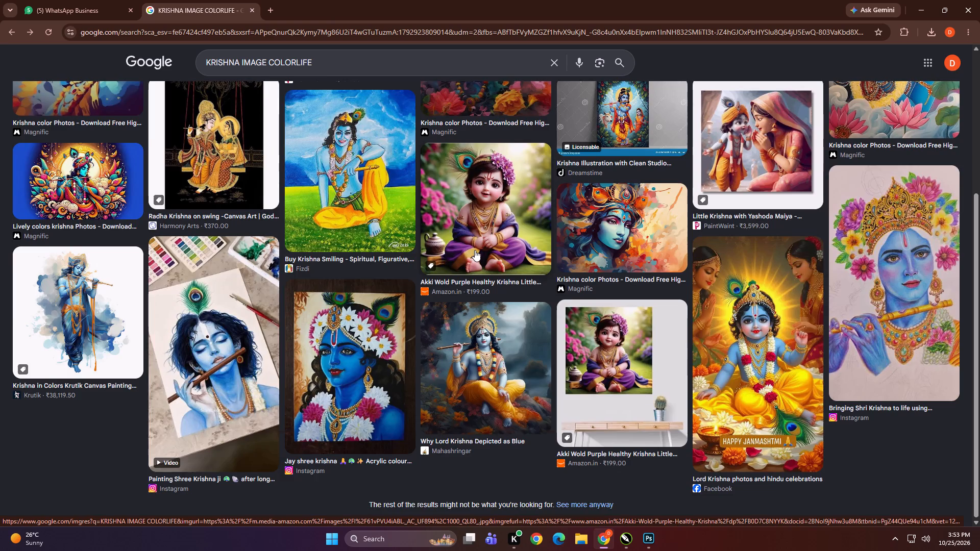
scroll(475, 250, up, 3)
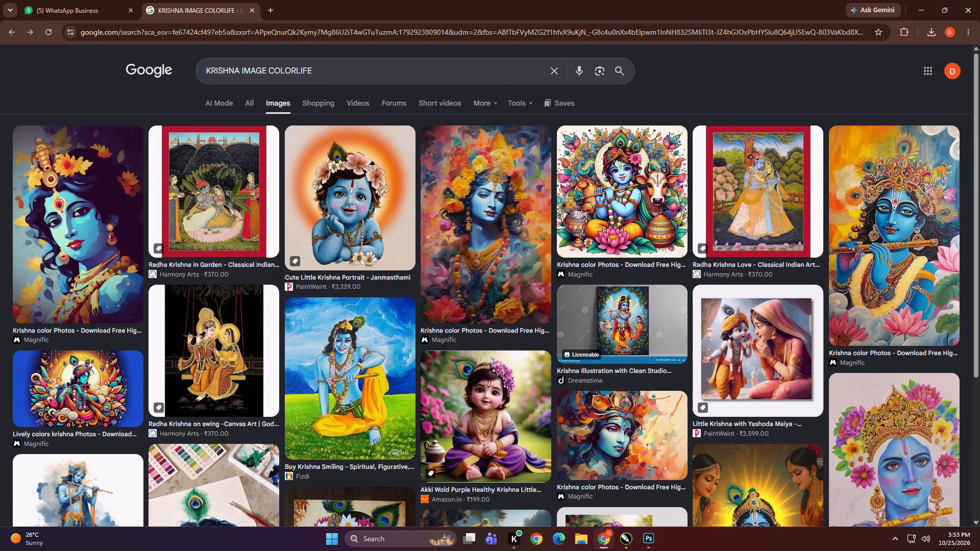
Change the image search to "KRISHNA IMAGE LIFWNCOLOR" and look through the artwork found.
drag(269, 68, 329, 81)
text(LIFWNCLO)
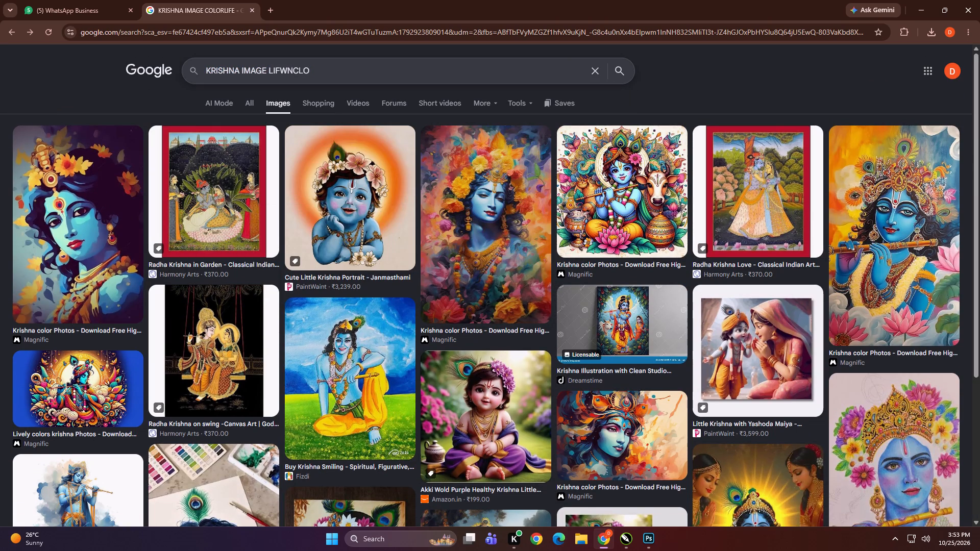
key(BackSpace)
key(BackSpace)
text(OLOR)
key(Return)
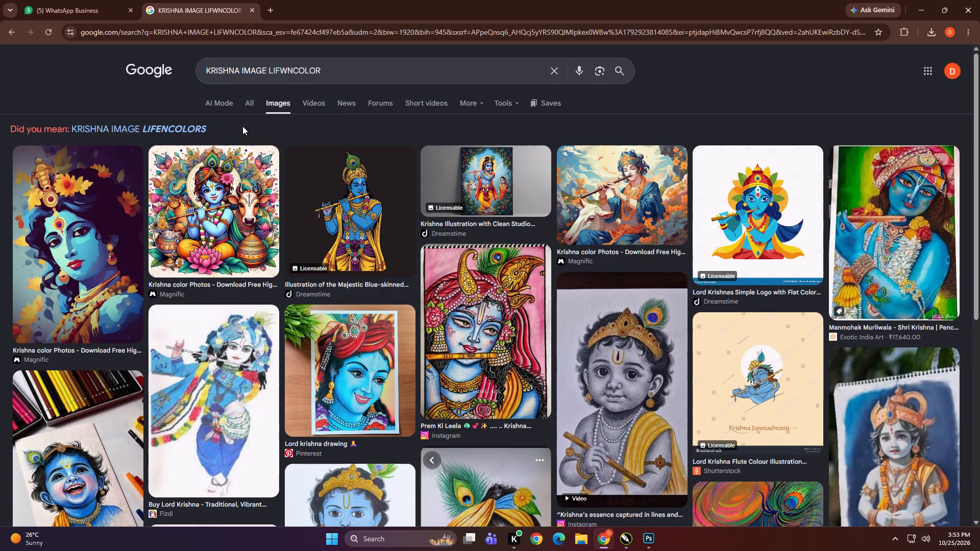
scroll(392, 317, down, 1)
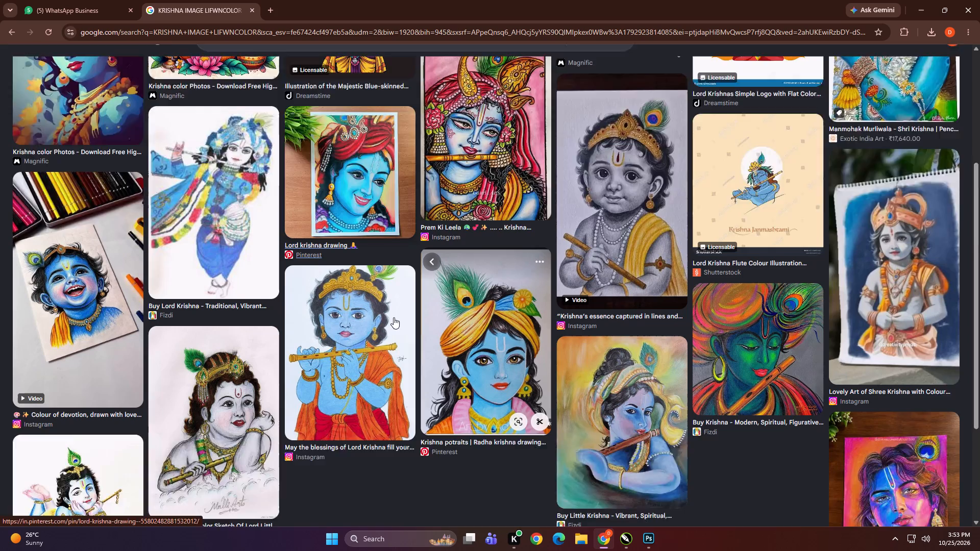
scroll(253, 180, up, 4)
Switch to all web results, open the Life n Colors Wallpapers site in its own tab, and look over its home page.
click(251, 103)
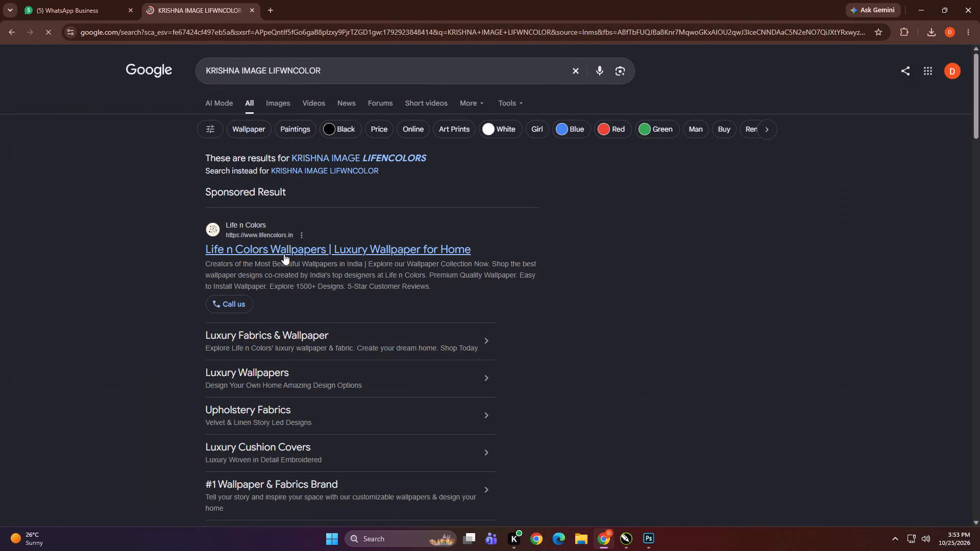
ctrl+click(284, 254)
scroll(197, 267, down, 2)
scroll(178, 269, up, 1)
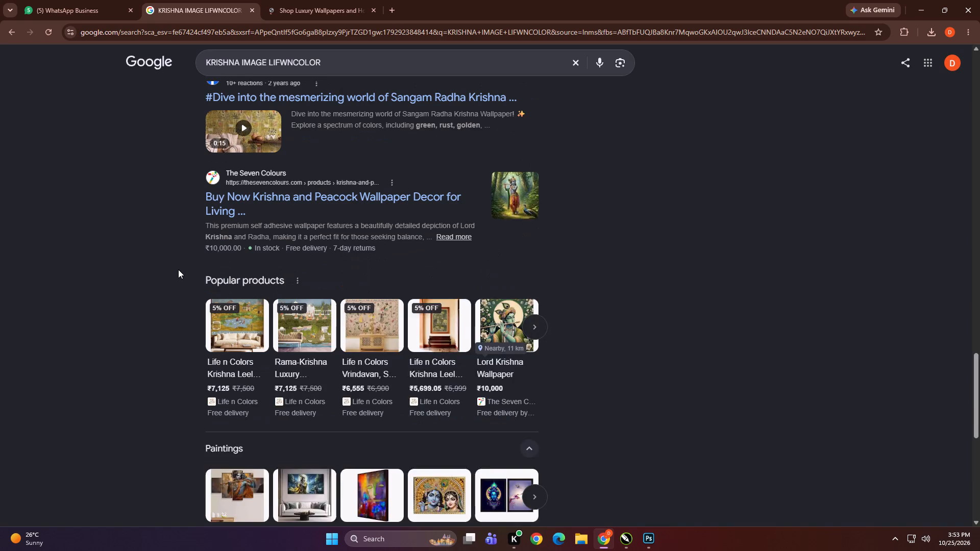
scroll(178, 269, up, 1)
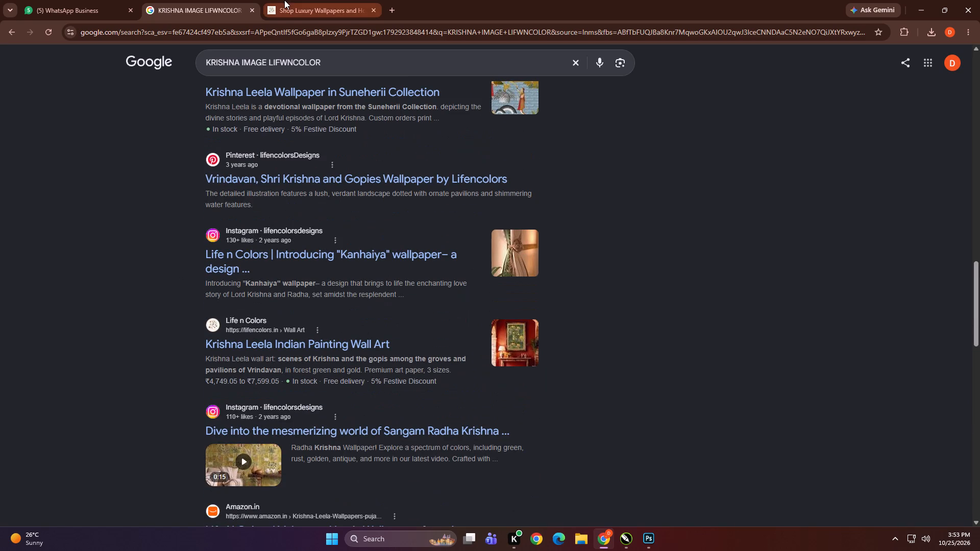
click(284, 0)
scroll(248, 225, down, 4)
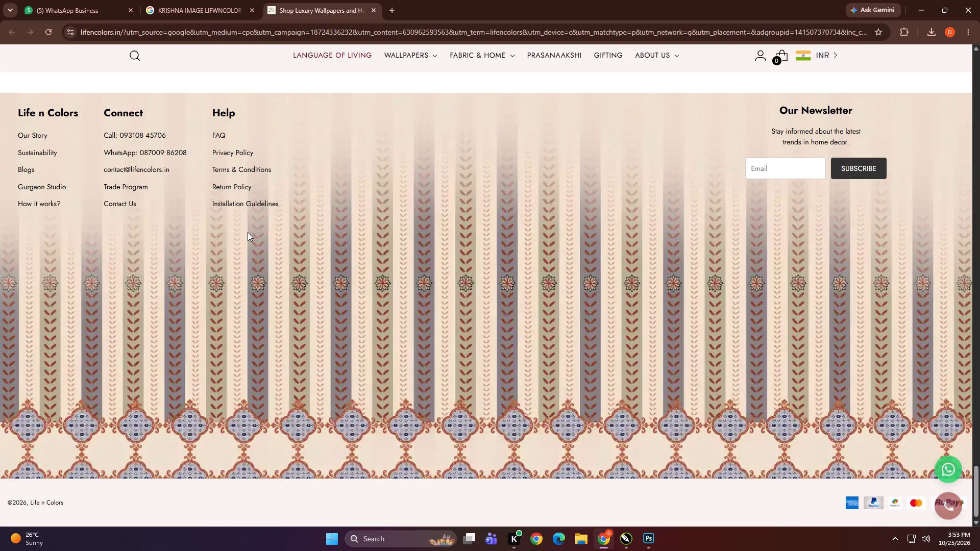
scroll(248, 232, down, 6)
scroll(248, 232, up, 5)
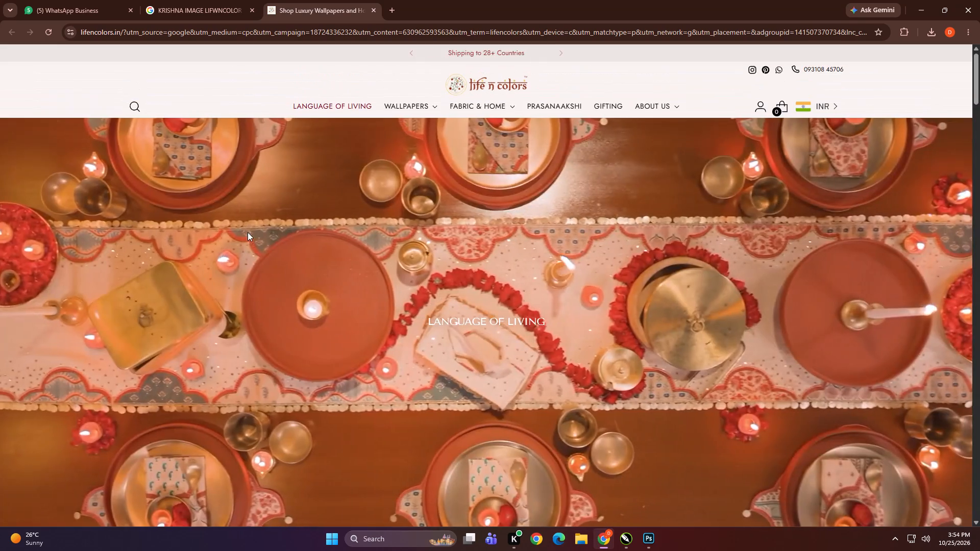
Open the Pooja Room wallpaper collection on the Life n Colors site and look through its designs for suitable Krishna artwork.
scroll(278, 222, up, 2)
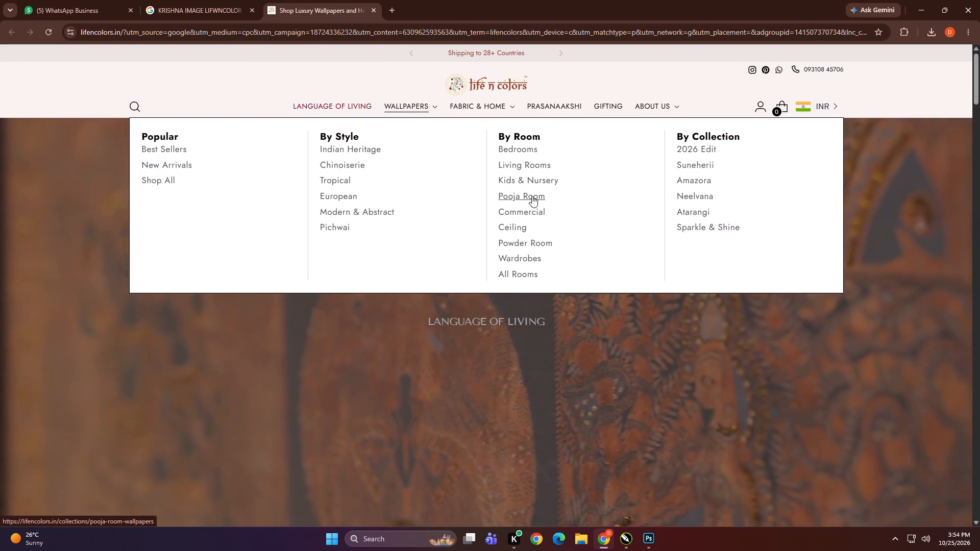
click(532, 196)
scroll(430, 230, down, 1)
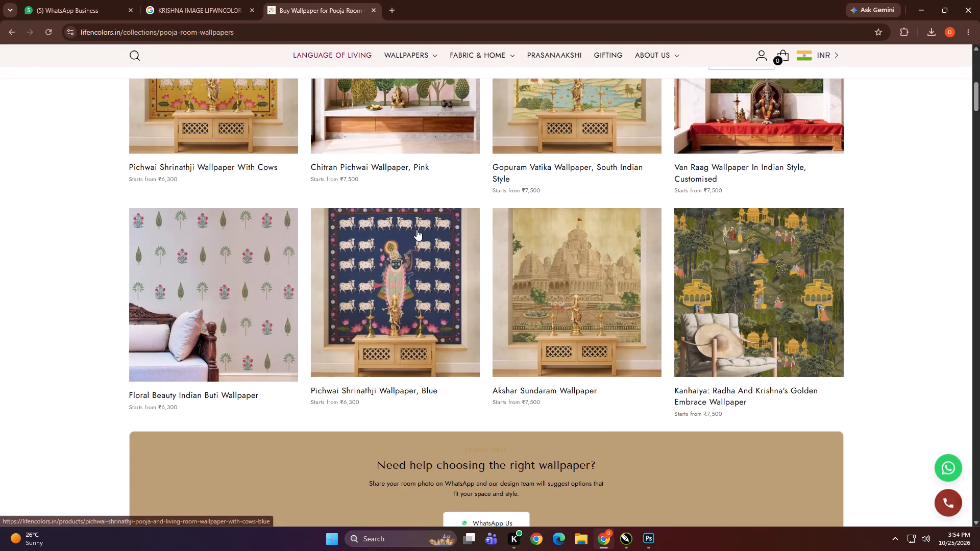
scroll(77, 293, up, 1)
scroll(77, 291, down, 2)
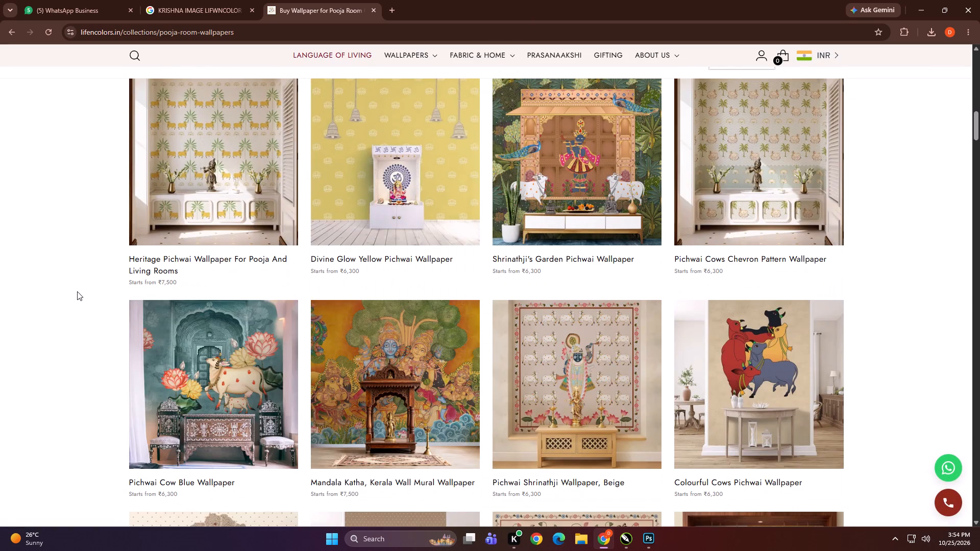
scroll(77, 291, down, 1)
scroll(78, 290, up, 1)
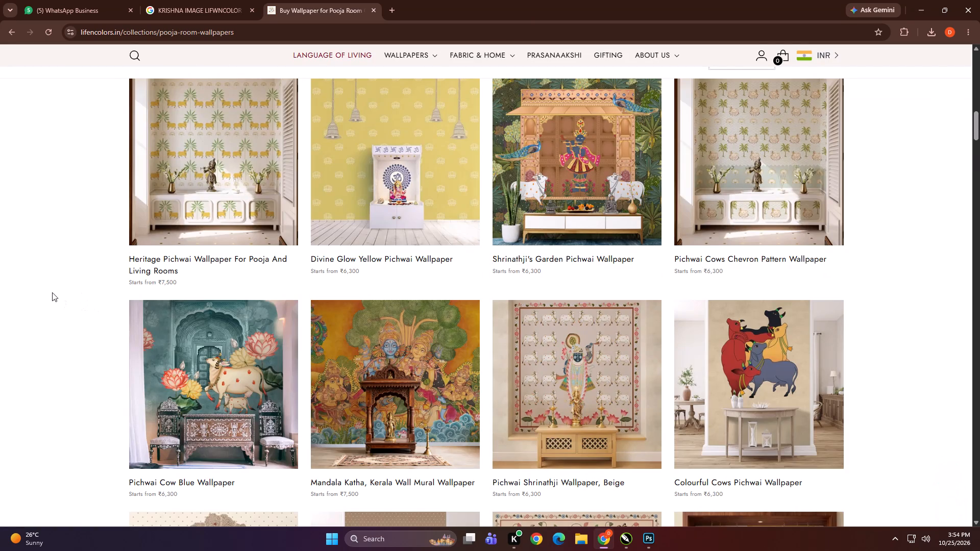
scroll(52, 292, down, 1)
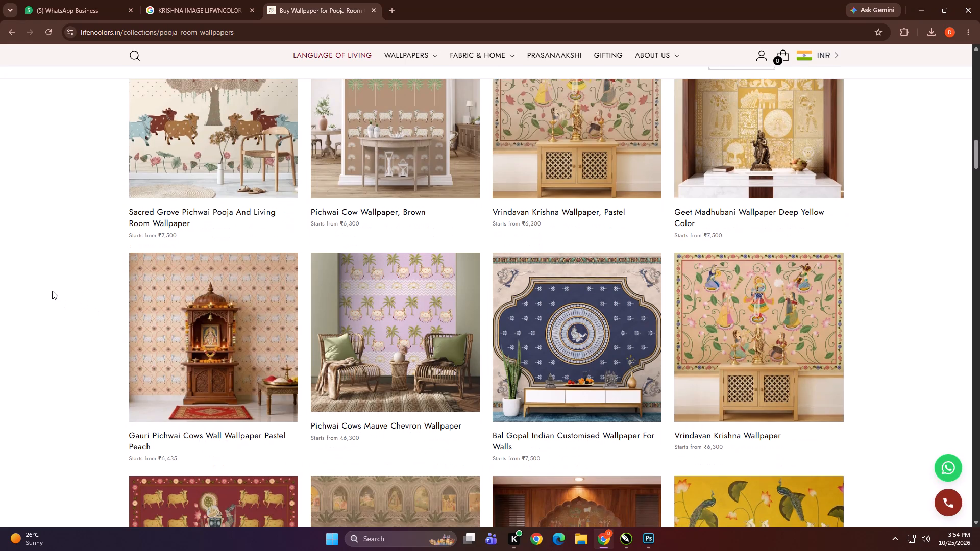
scroll(52, 291, down, 2)
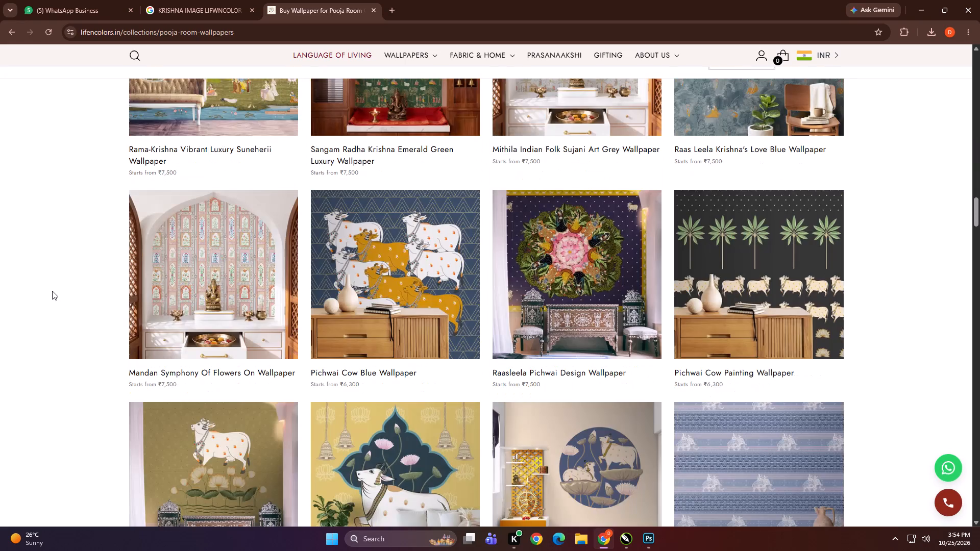
scroll(52, 291, down, 2)
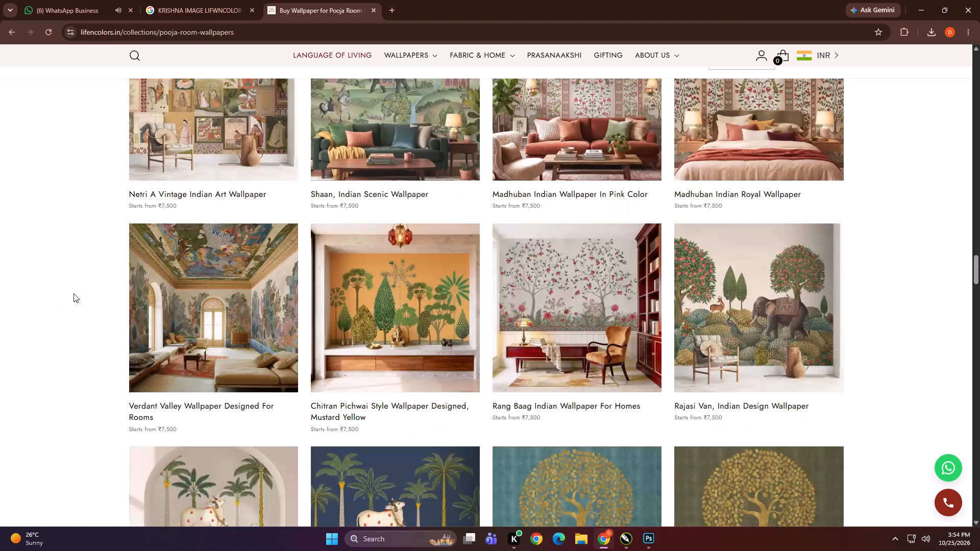
scroll(62, 297, up, 1)
scroll(44, 291, down, 2)
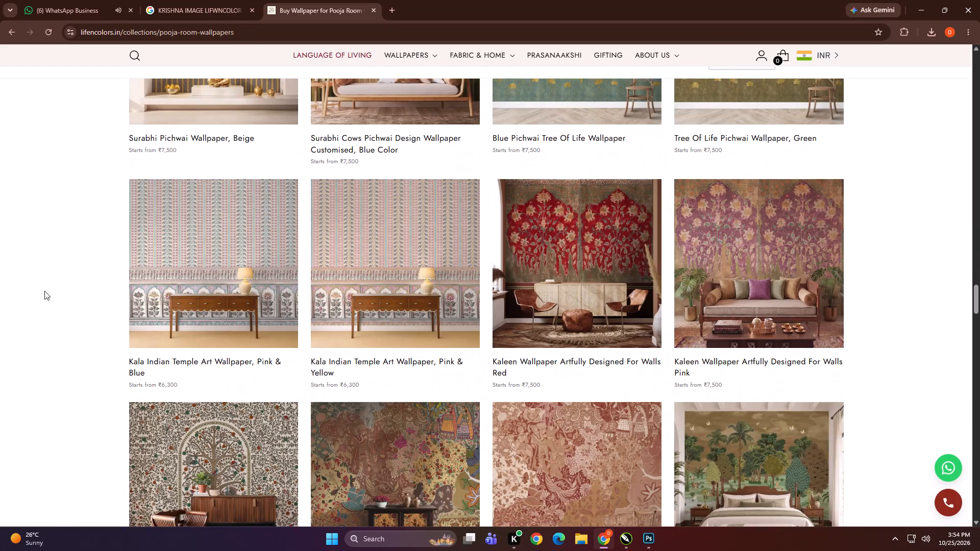
scroll(44, 291, down, 4)
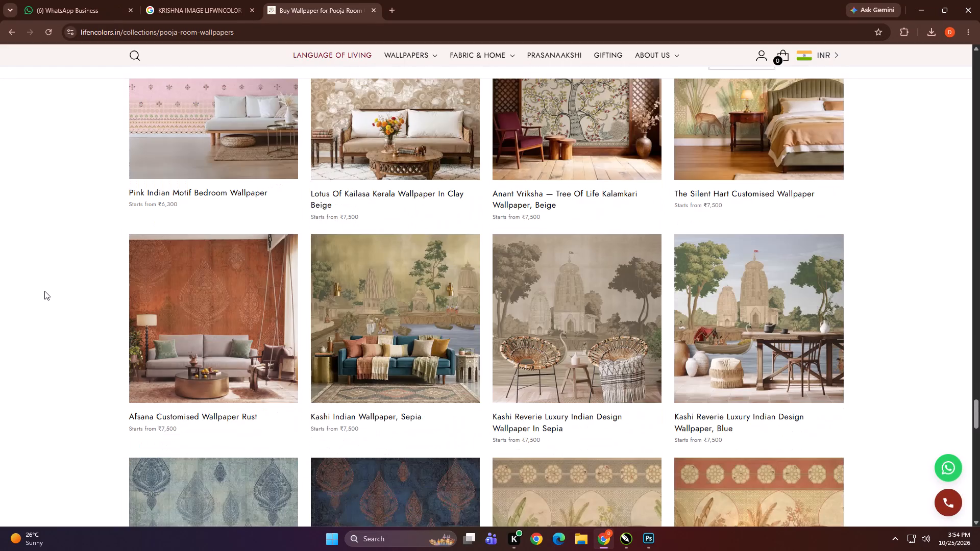
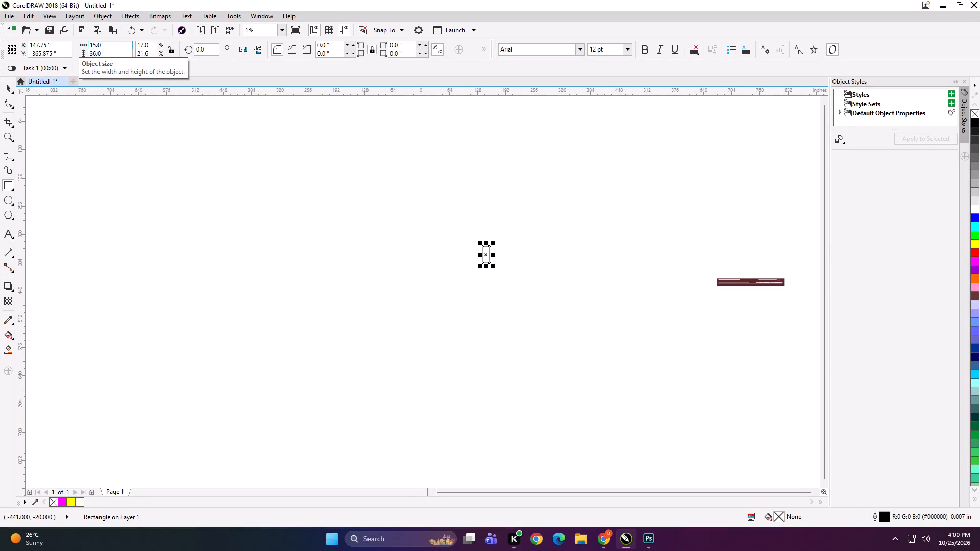
Duplicate the 15 by 36 inch rectangle in place and set the copy's width to 28 inches.
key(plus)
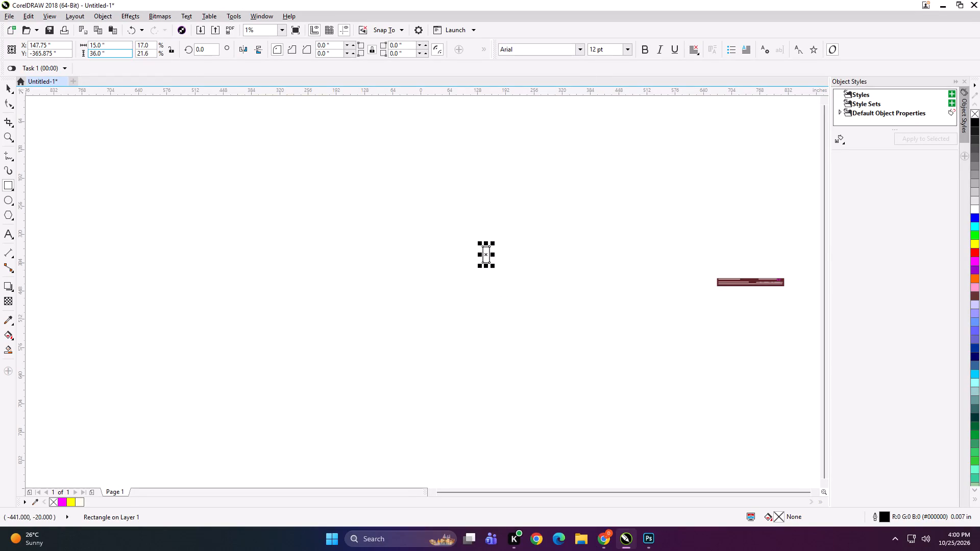
drag(113, 46, 24, 41)
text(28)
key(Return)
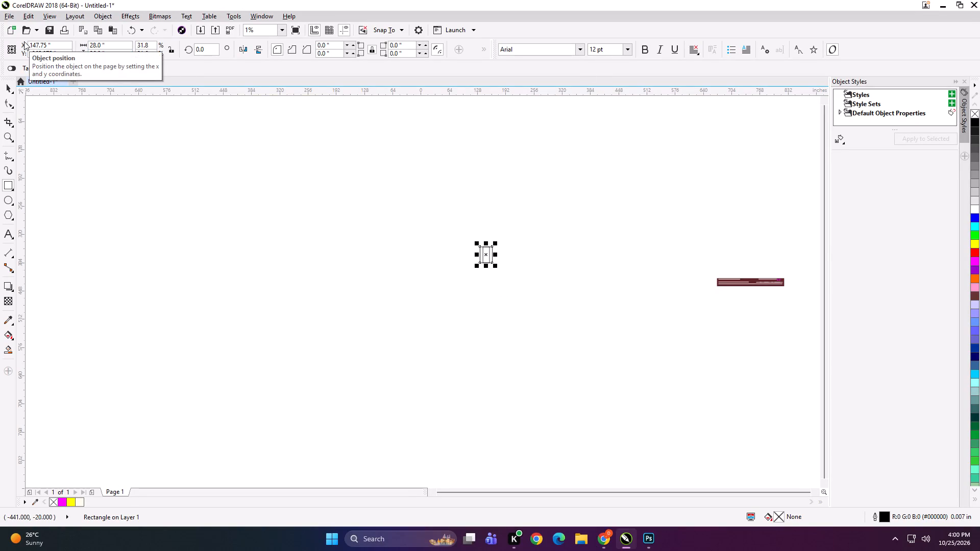
Separate the overlapping rectangles by moving the 28-inch-wide one right, and place the 15-inch-wide one at its right edge.
scroll(523, 253, up, 1)
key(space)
scroll(183, 219, up, 1)
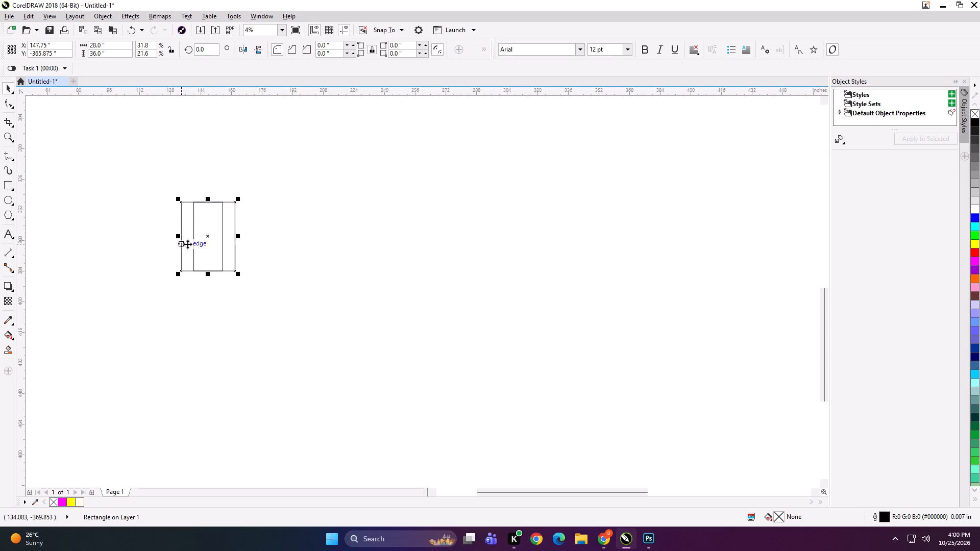
drag(215, 240, 265, 241)
drag(210, 234, 314, 242)
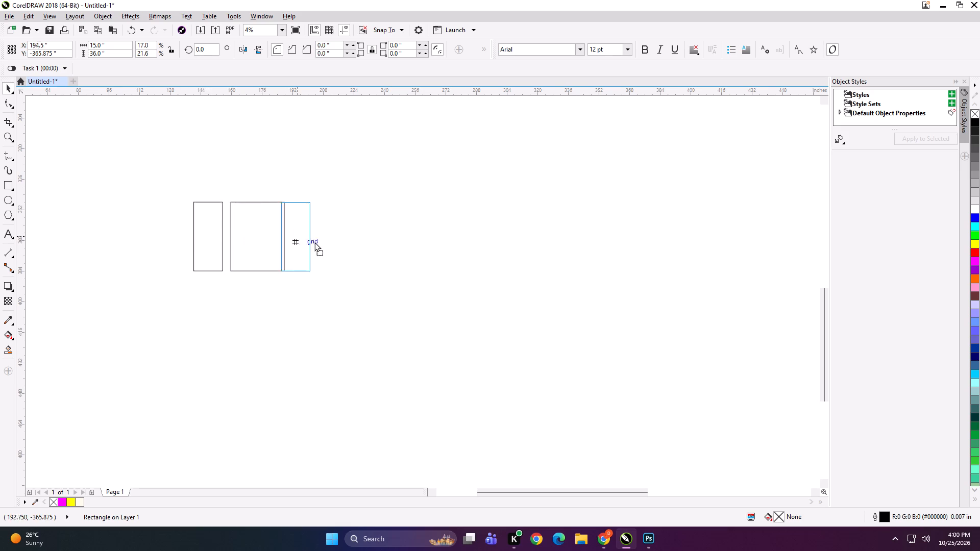
Duplicate the 15 × 36 inch rectangle on the other side of the wide rectangle, and widen the gaps between all three.
drag(314, 242, 308, 240)
shift+right_click(308, 241)
scroll(214, 199, up, 1)
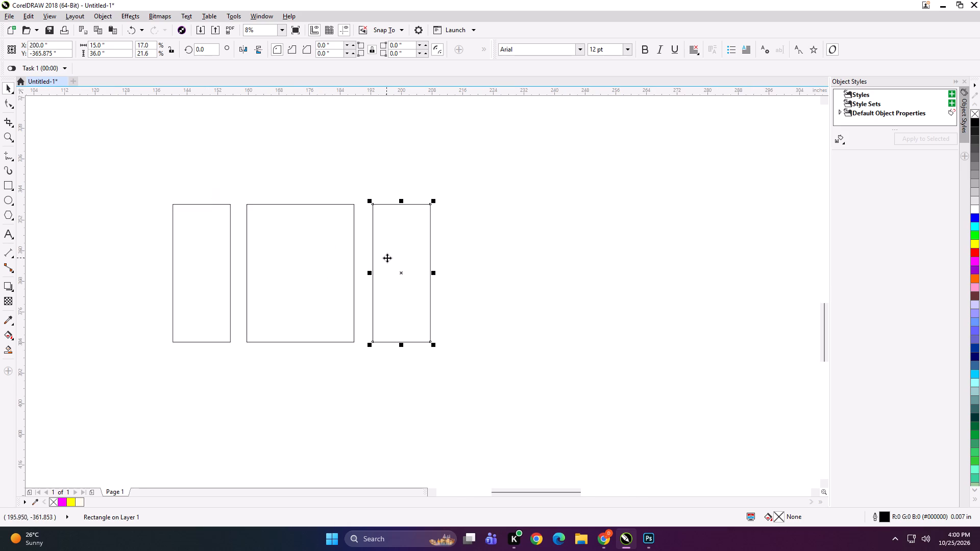
drag(388, 258, 398, 259)
drag(221, 253, 210, 252)
click(241, 139)
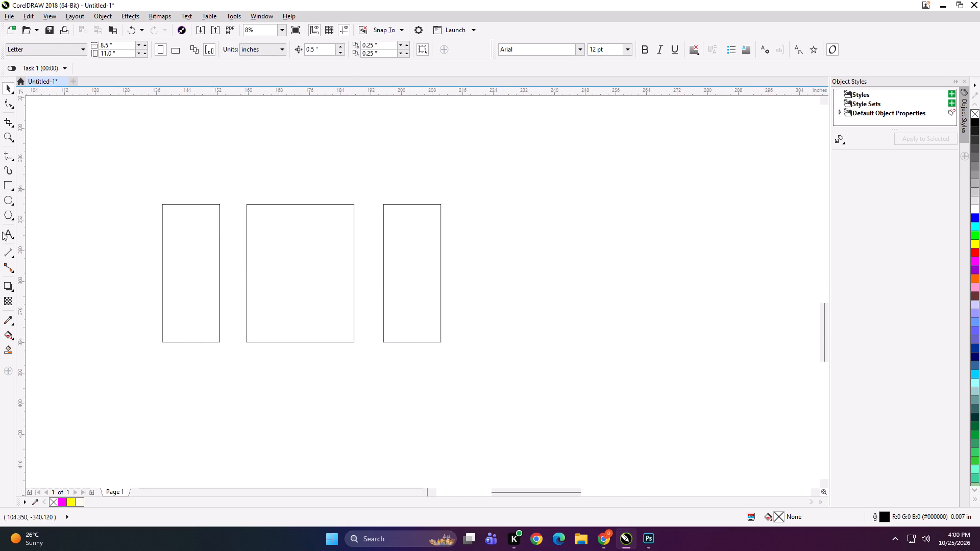
Add horizontal and vertical dimensions for the width and height of the left narrow rectangle.
click(8, 246)
drag(161, 222, 226, 229)
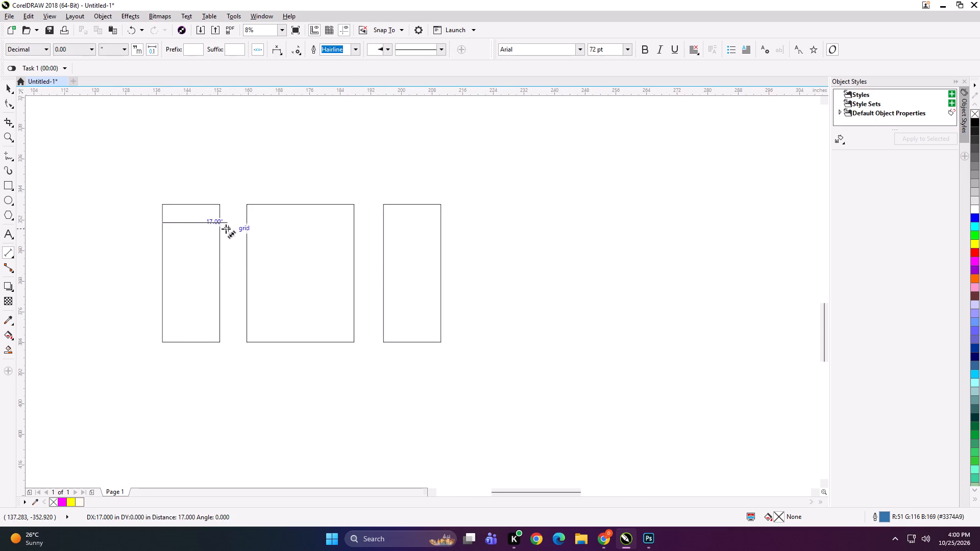
drag(226, 229, 217, 223)
click(198, 192)
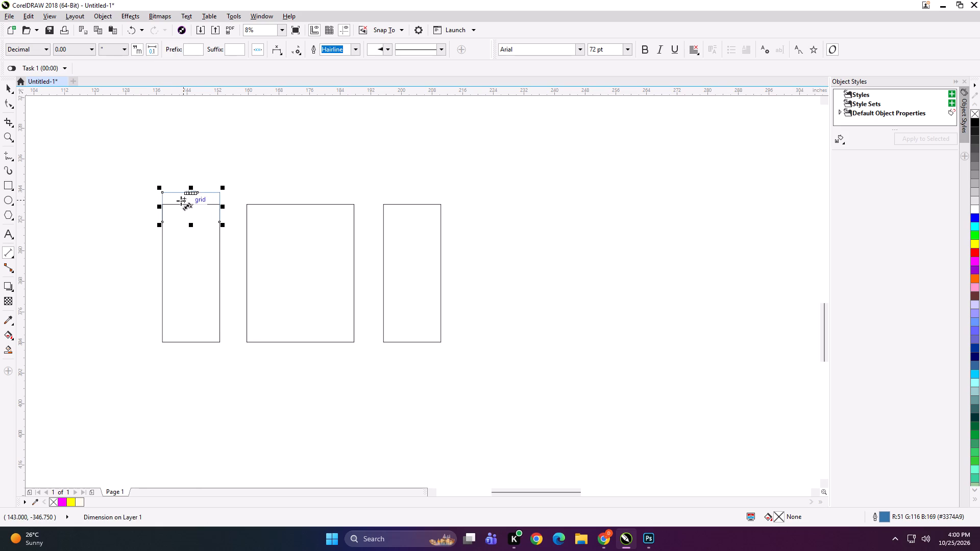
shift+drag(179, 204, 179, 343)
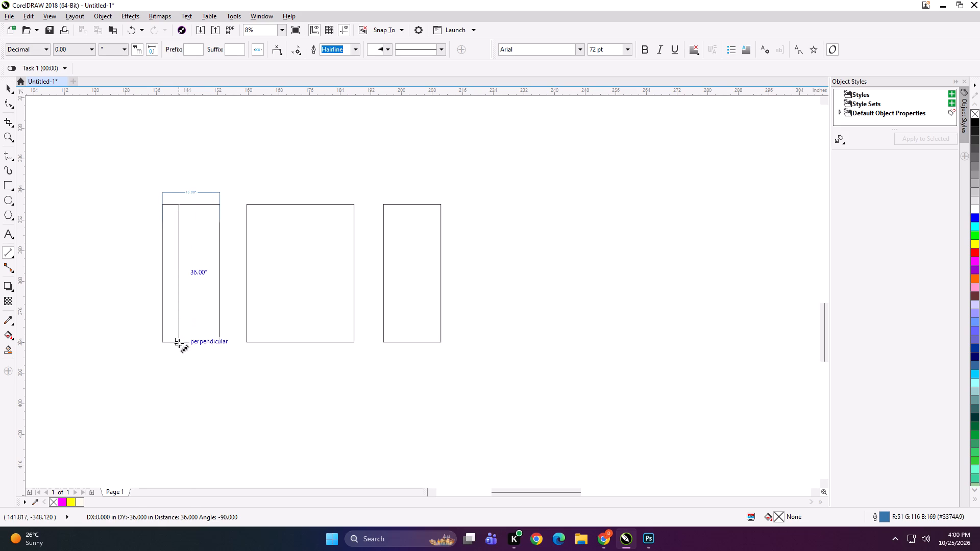
shift+drag(179, 343, 178, 345)
click(145, 335)
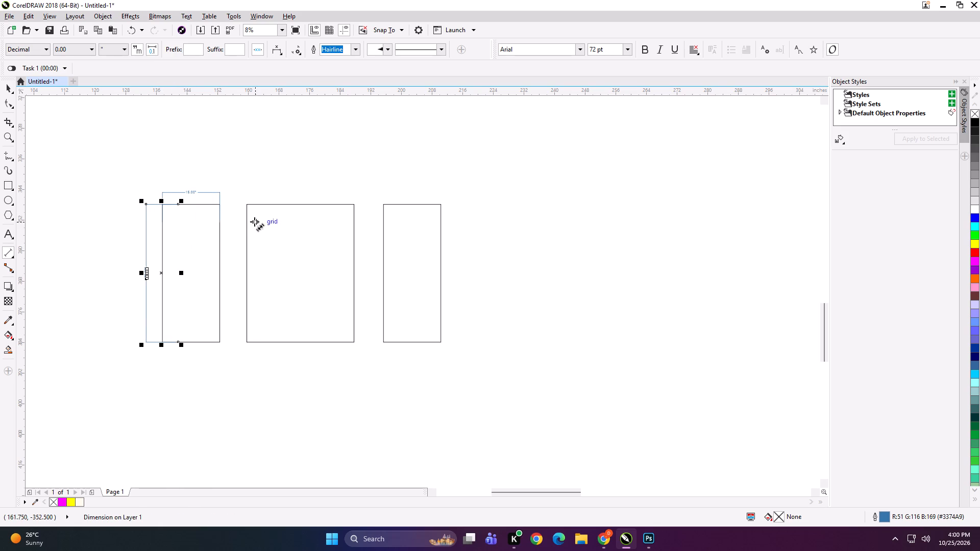
Dimension the widths of the middle rectangle and the right narrow rectangle above their top edges.
drag(246, 221, 354, 221)
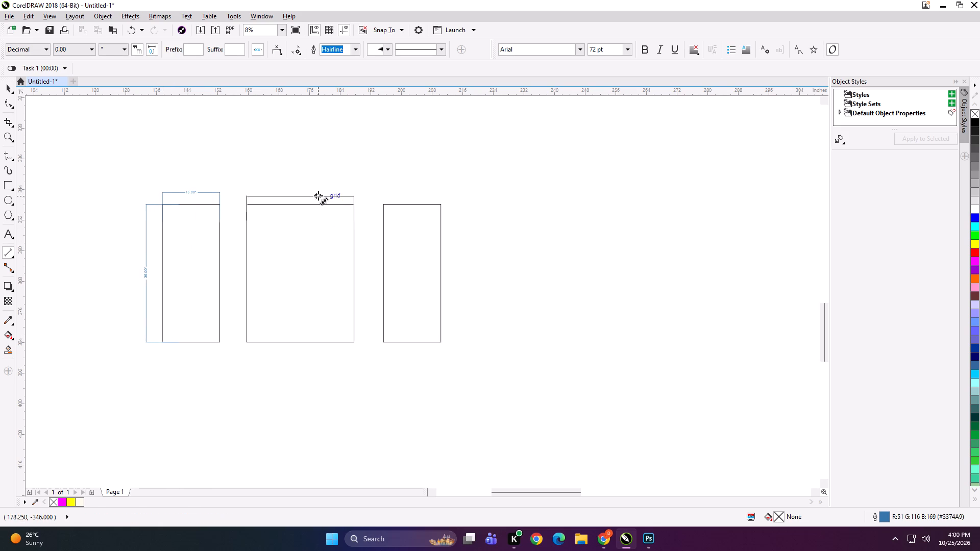
click(317, 191)
drag(384, 218, 444, 221)
click(424, 192)
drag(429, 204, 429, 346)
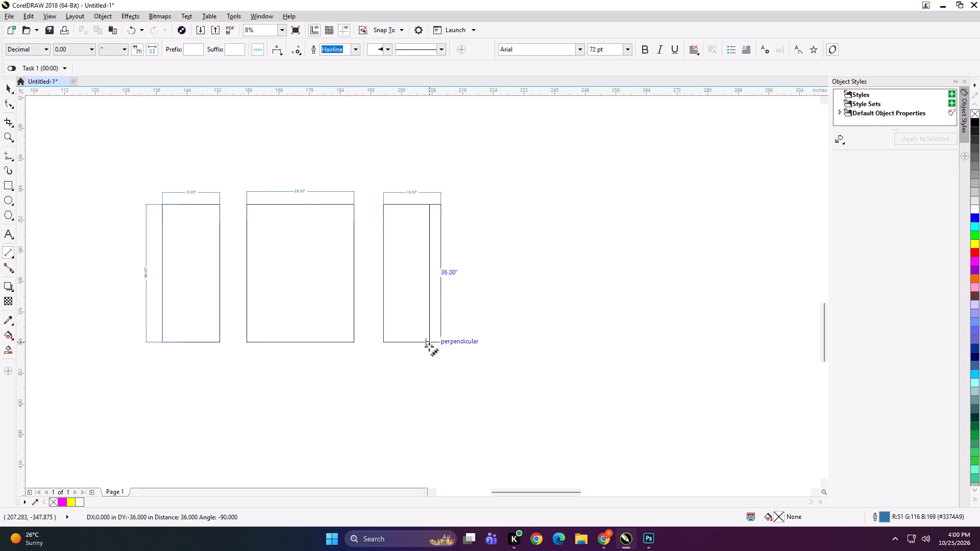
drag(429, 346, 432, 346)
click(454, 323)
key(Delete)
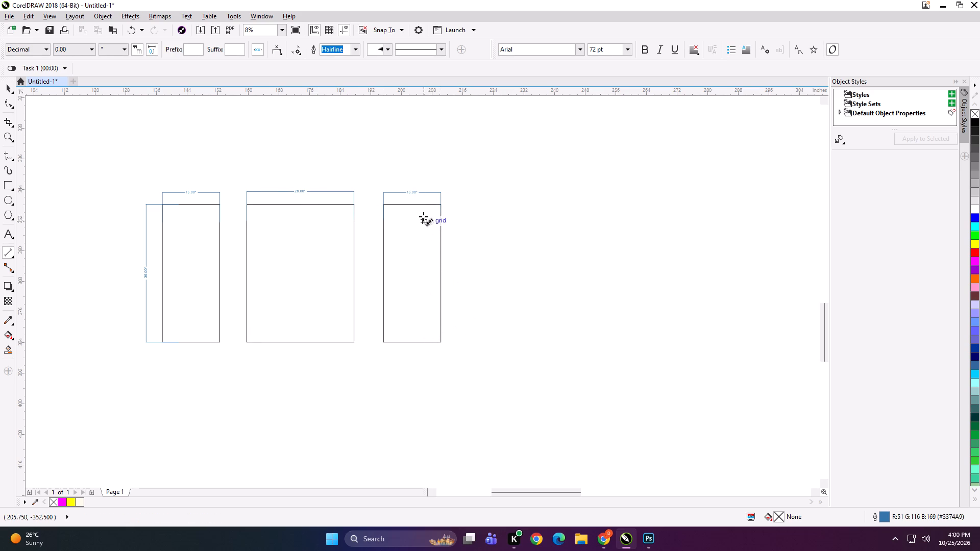
Dimension the height of the right narrow rectangle along its outer side.
drag(421, 205, 424, 341)
click(453, 317)
Set the text size of all five width and height dimension labels to 500 pt.
key(space)
drag(480, 245, 121, 290)
shift+drag(164, 164, 214, 173)
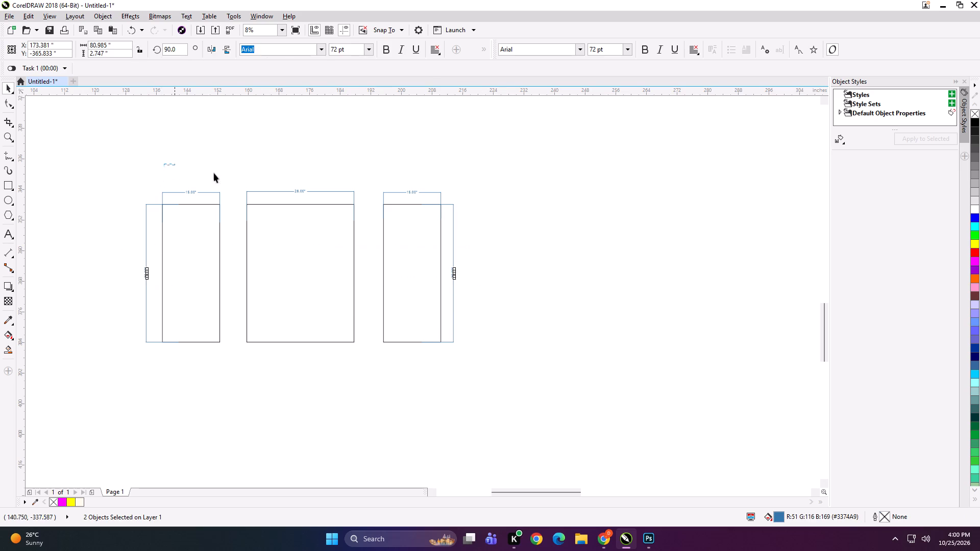
shift+drag(214, 173, 423, 197)
click(351, 52)
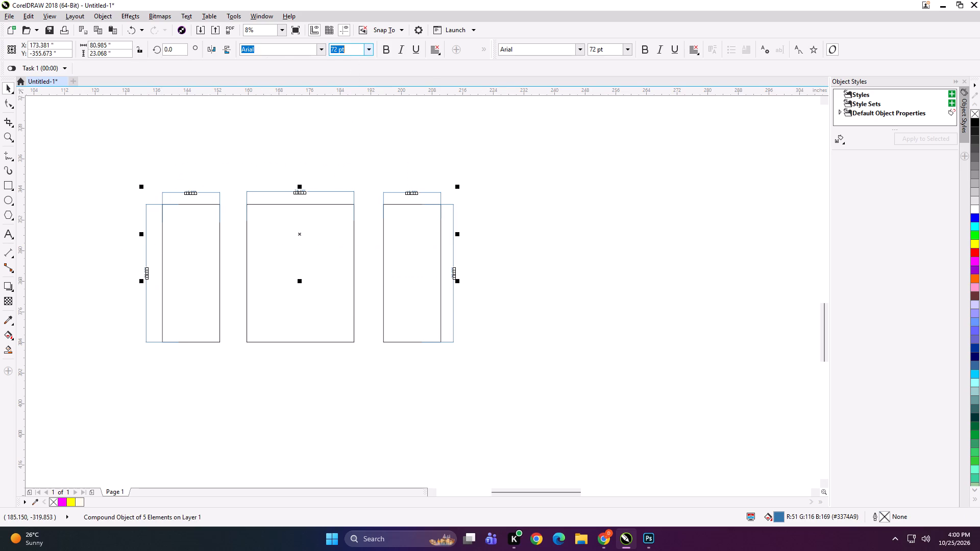
text(500)
key(Return)
click(524, 185)
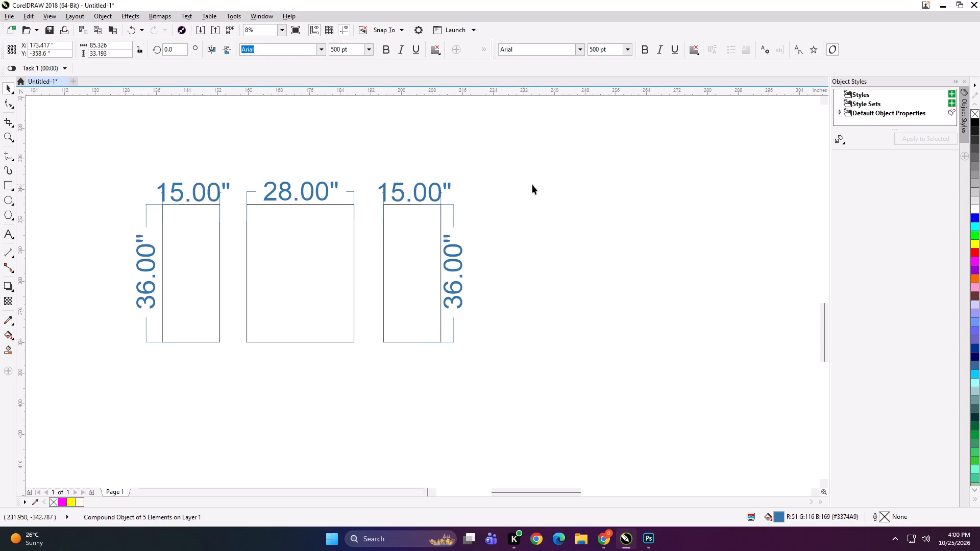
Select the three rectangles together with all their dimensions as one set.
scroll(571, 232, down, 2)
drag(611, 190, 396, 307)
scroll(493, 264, down, 1)
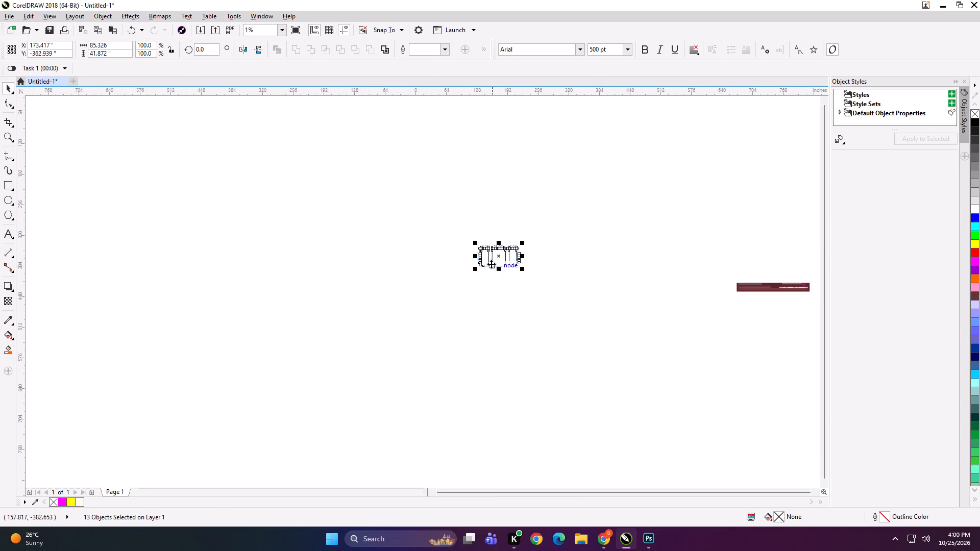
scroll(416, 274, down, 1)
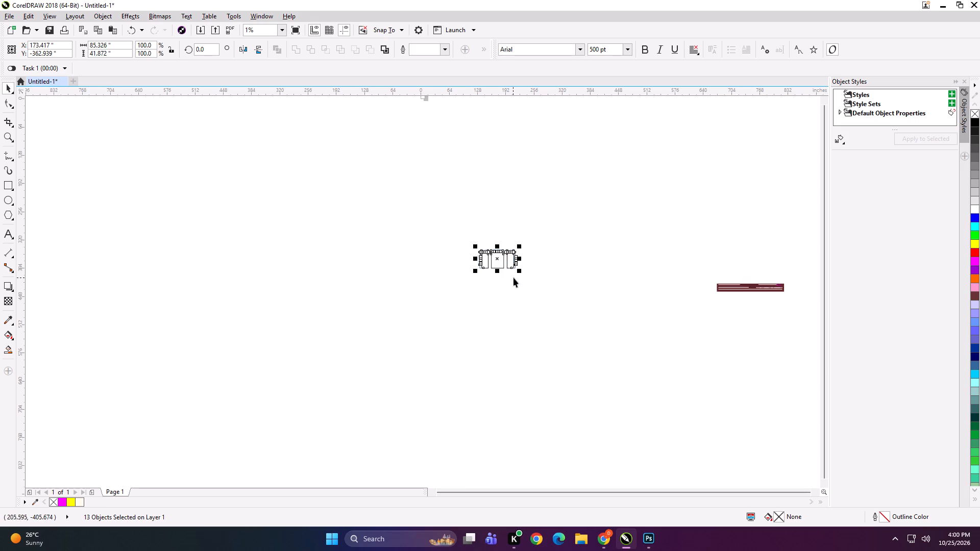
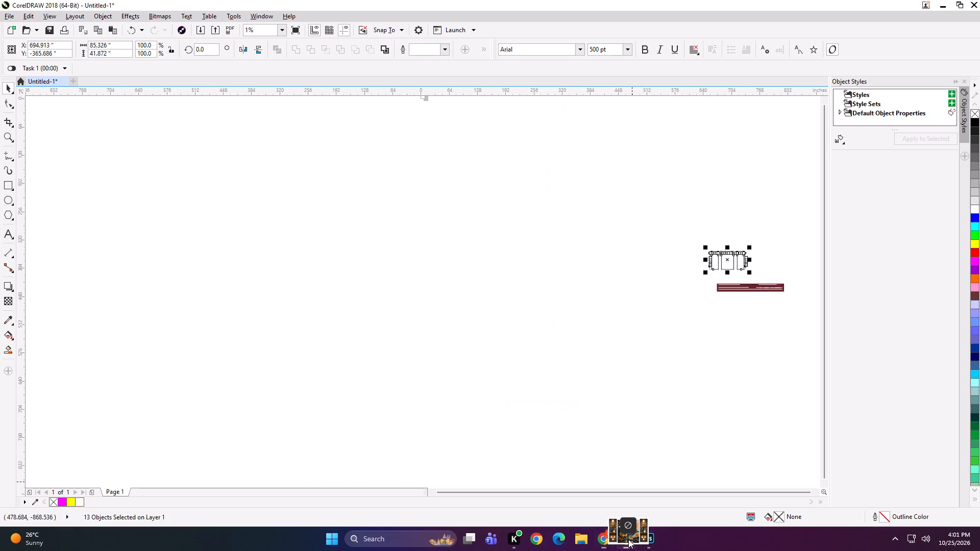
Bring the three-panel golden deer and vase artwork from the browser into the drawing and place it on the empty area.
drag(628, 539, 330, 329)
shift+drag(337, 335, 432, 425)
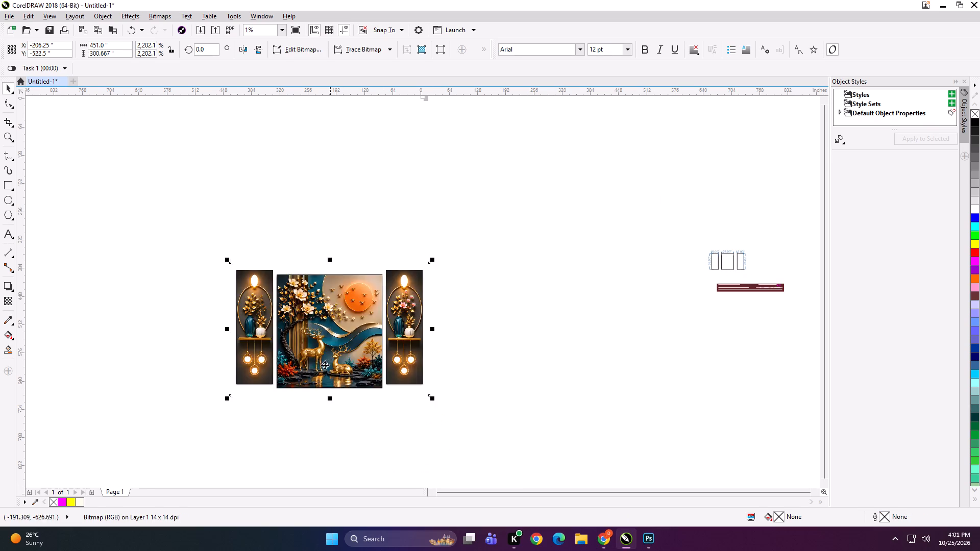
drag(321, 360, 379, 347)
Draw a rectangle over each artwork panel: about 82 × 256 in for both side panels and 233 × 249 in for the middle one.
scroll(370, 347, up, 1)
click(209, 293)
click(151, 278)
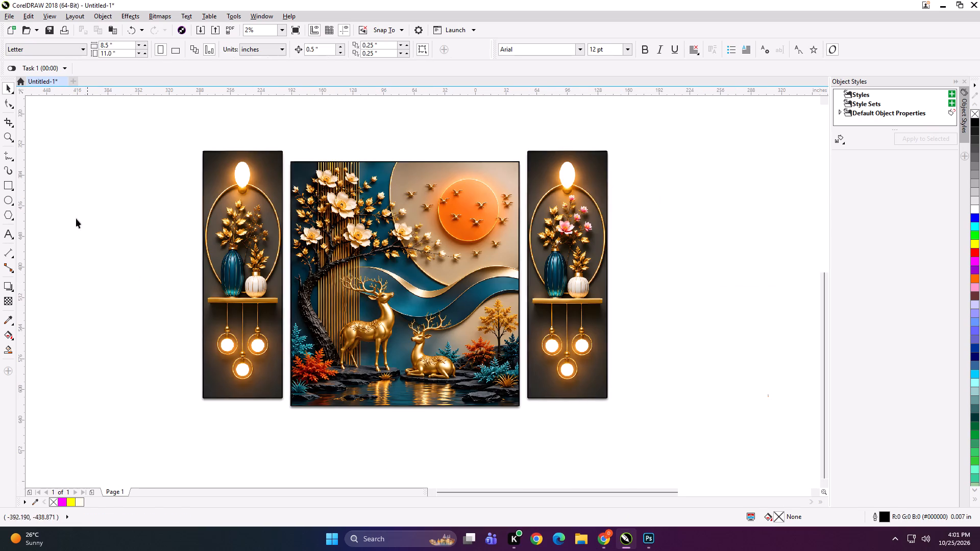
click(5, 186)
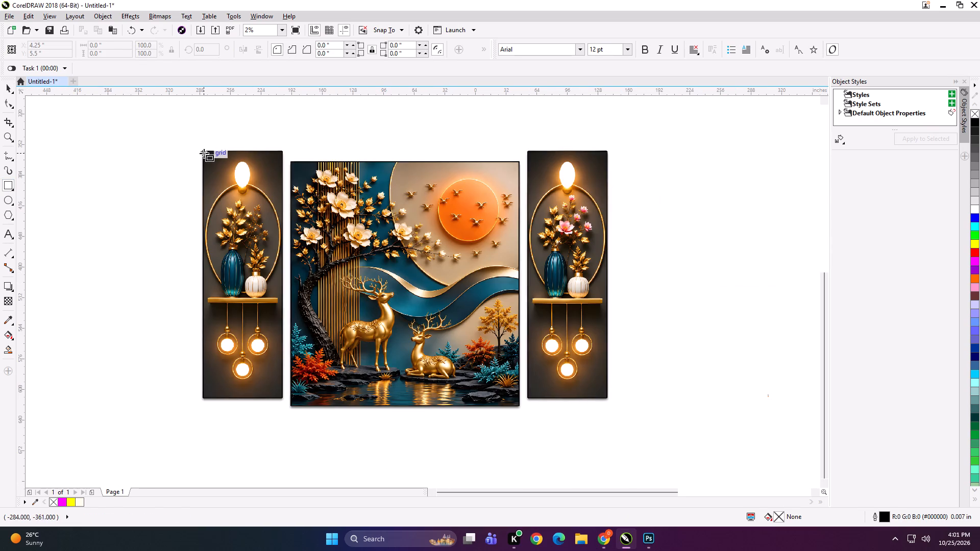
drag(204, 153, 282, 401)
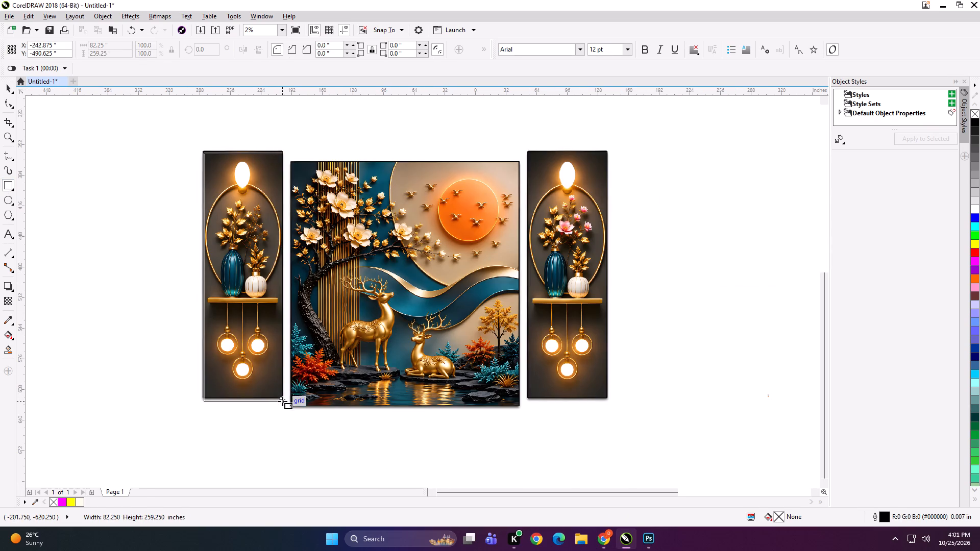
drag(282, 401, 282, 397)
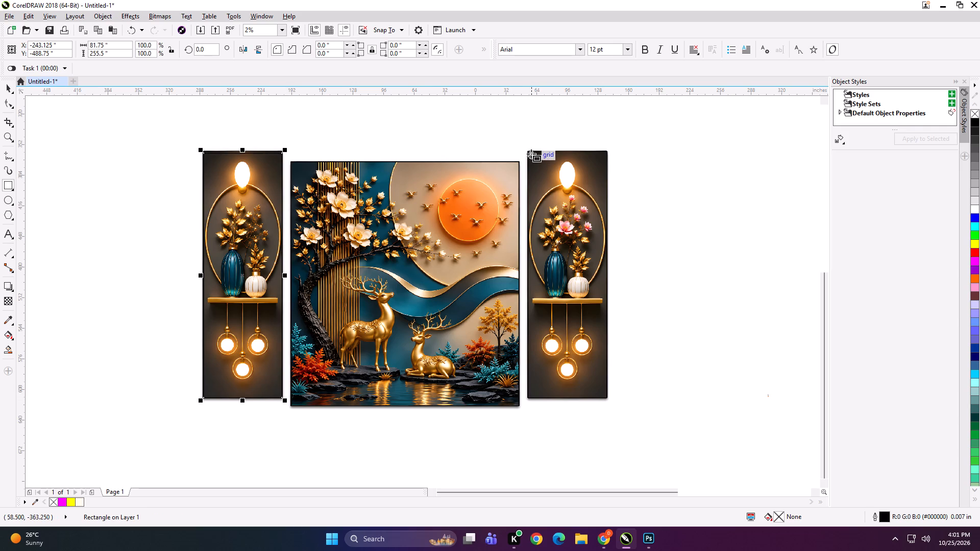
drag(529, 153, 607, 397)
drag(293, 164, 295, 170)
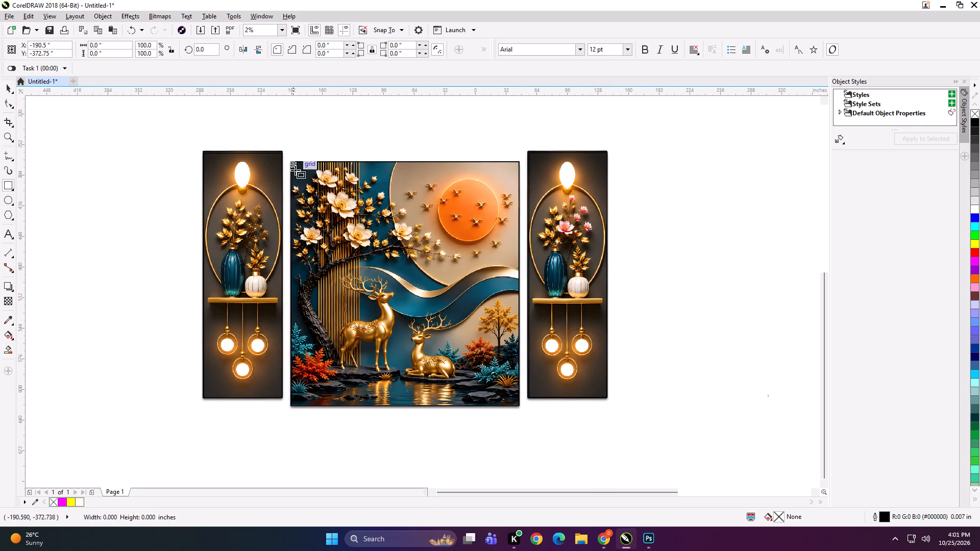
drag(295, 170, 516, 403)
Group the three rectangles, PowerClip the deer artwork inside the group, and ungroup it into separate panels.
key(space)
click(260, 269)
shift+click(366, 266)
shift+click(551, 259)
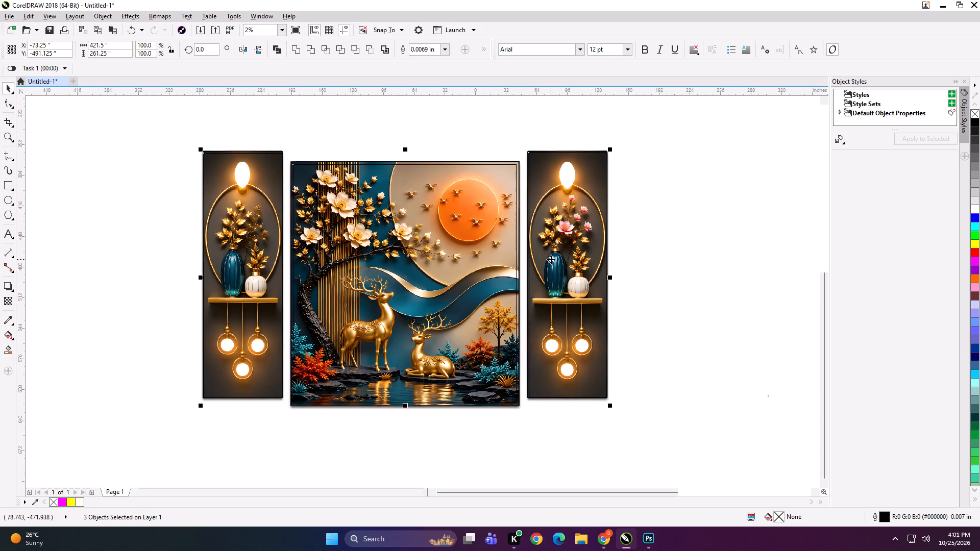
key(ctrl+g)
click(287, 187)
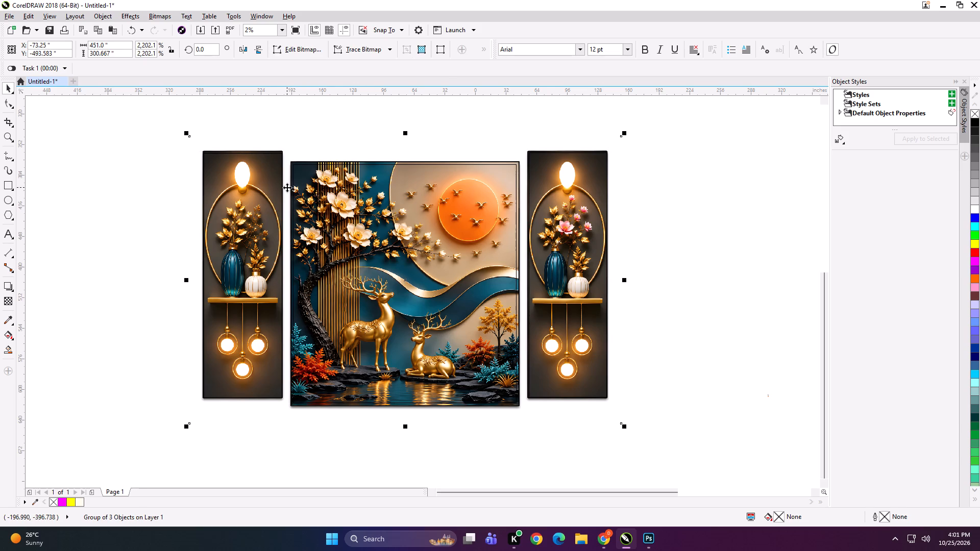
key(shift+Return)
click(377, 210)
key(ctrl+u)
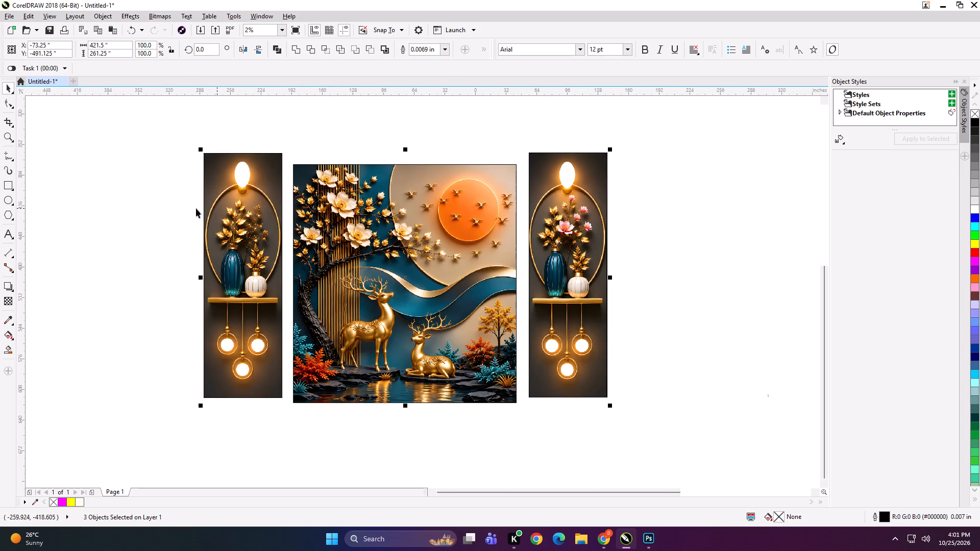
Set the size of both the left and right vase panels to 15 in wide by 36 in high.
click(177, 207)
click(251, 206)
click(119, 48)
key(ctrl+a)
text(15)
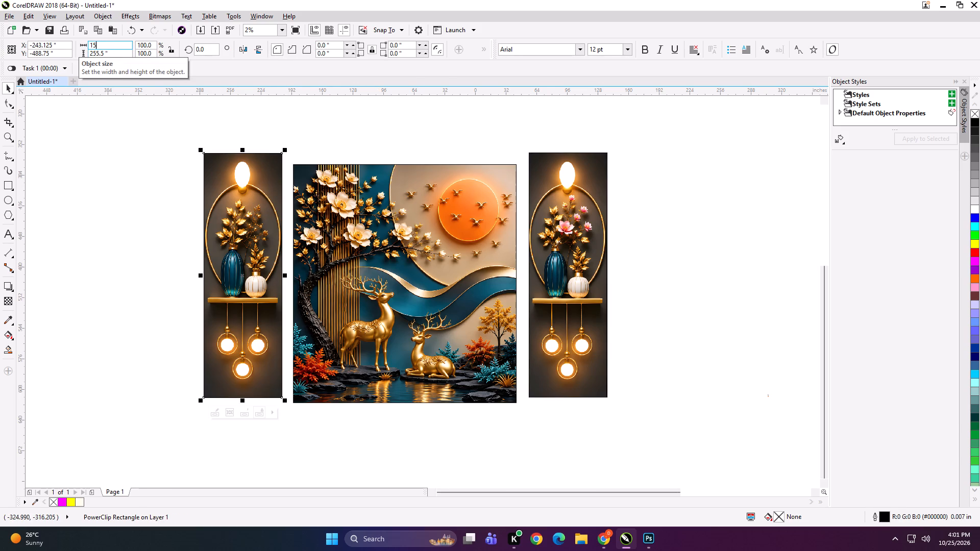
key(Tab)
text(36)
key(Return)
click(592, 211)
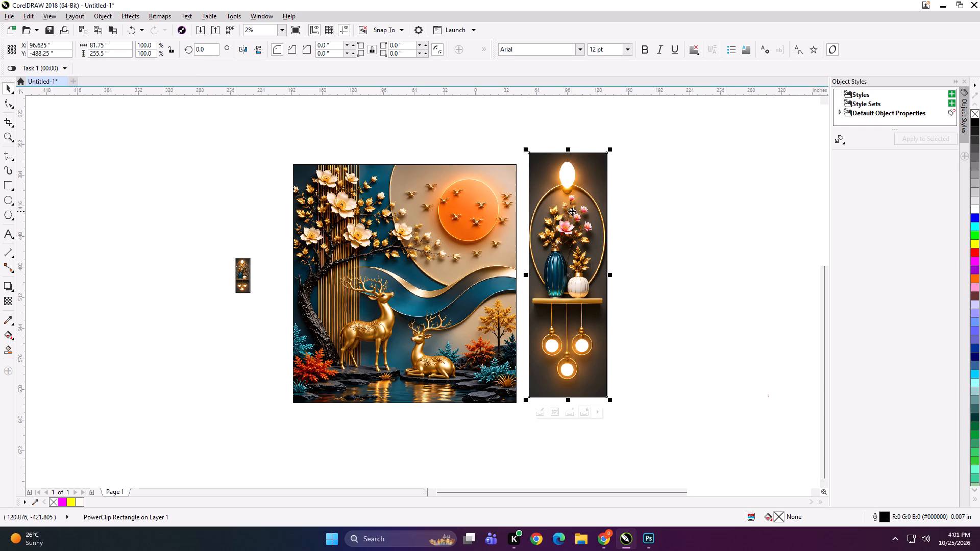
key(ctrl+r)
Set the size of the middle deer panel to 28 in wide by 36 in high.
click(416, 212)
click(116, 47)
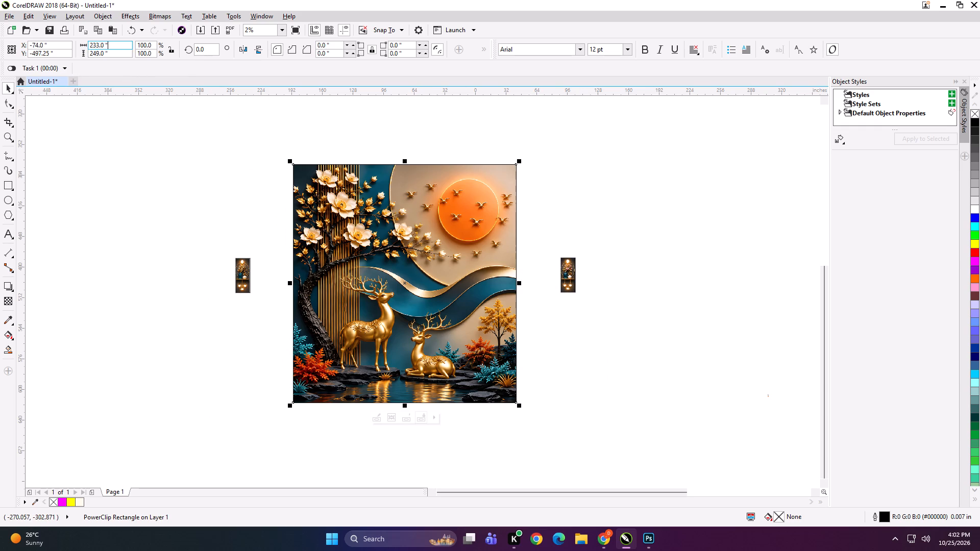
key(ctrl+a)
key(2)
key(8)
key(Tab)
text(35)
key(BackSpace)
key(6)
key(Return)
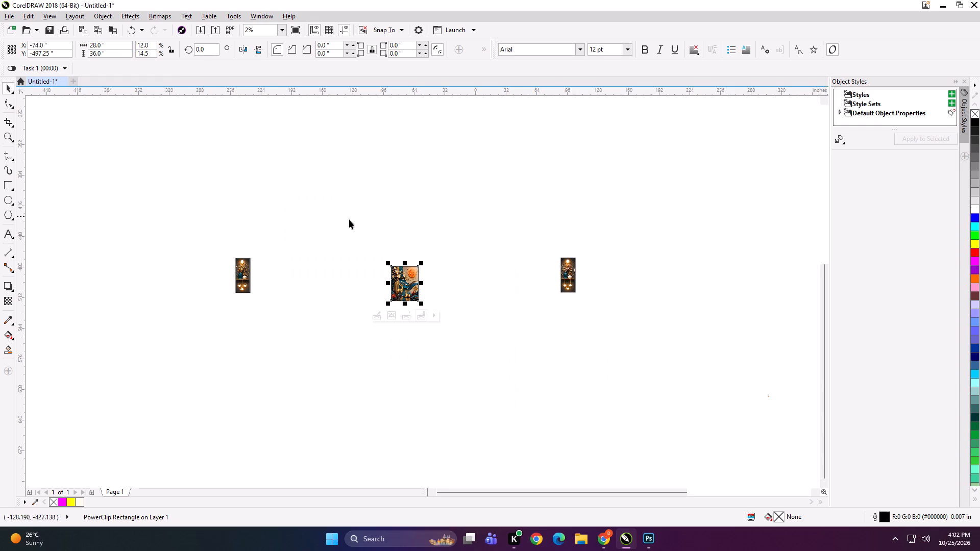
Align the right vase panel by its centres onto the right narrow rectangle of the dimensioned diagram.
scroll(316, 255, down, 1)
click(496, 292)
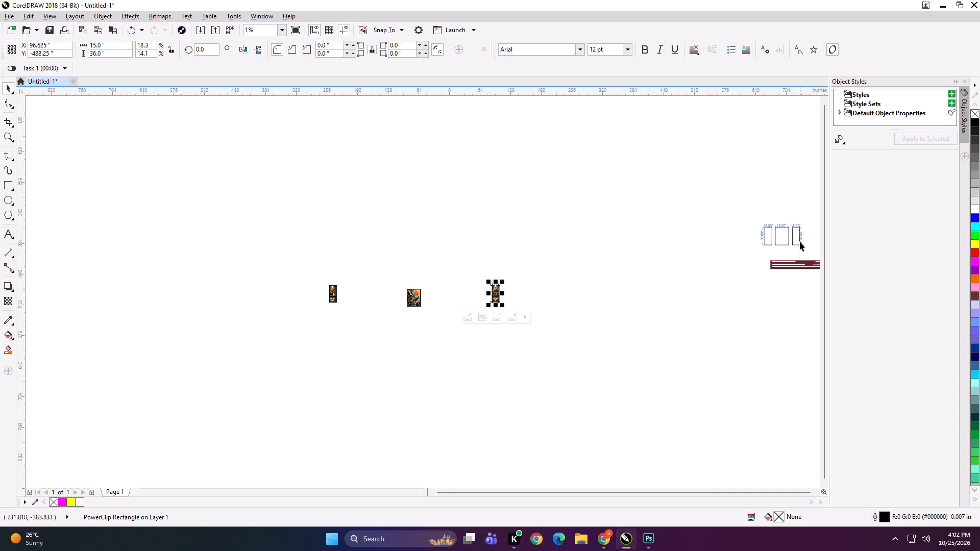
shift+click(797, 241)
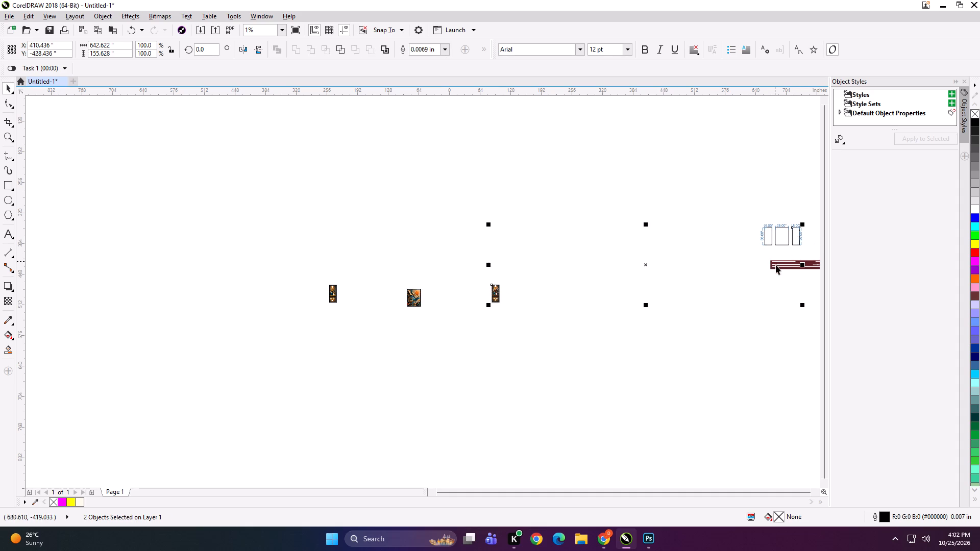
key(c)
key(e)
click(556, 272)
Align the middle deer panel by its centres onto the middle rectangle of the dimensioned diagram.
click(412, 297)
shift+click(783, 238)
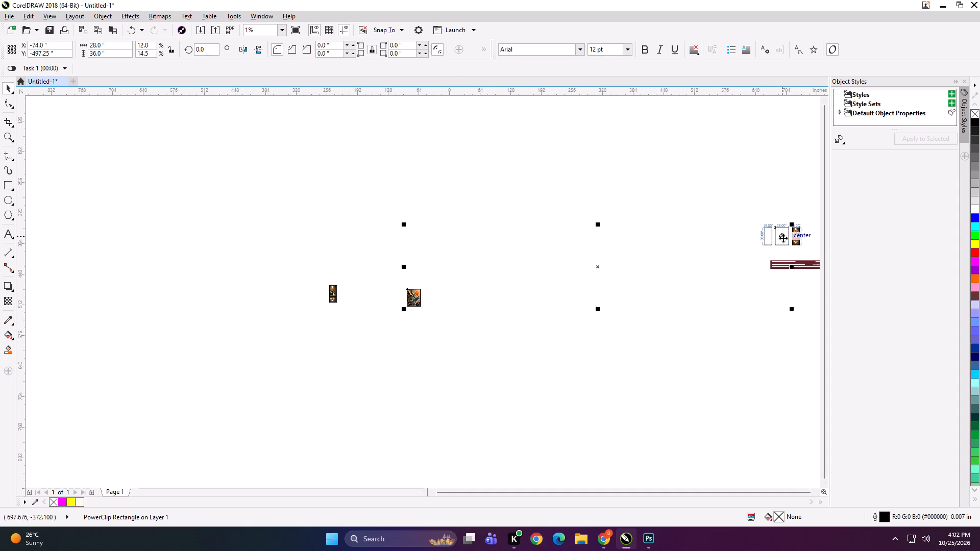
key(c)
key(e)
click(537, 224)
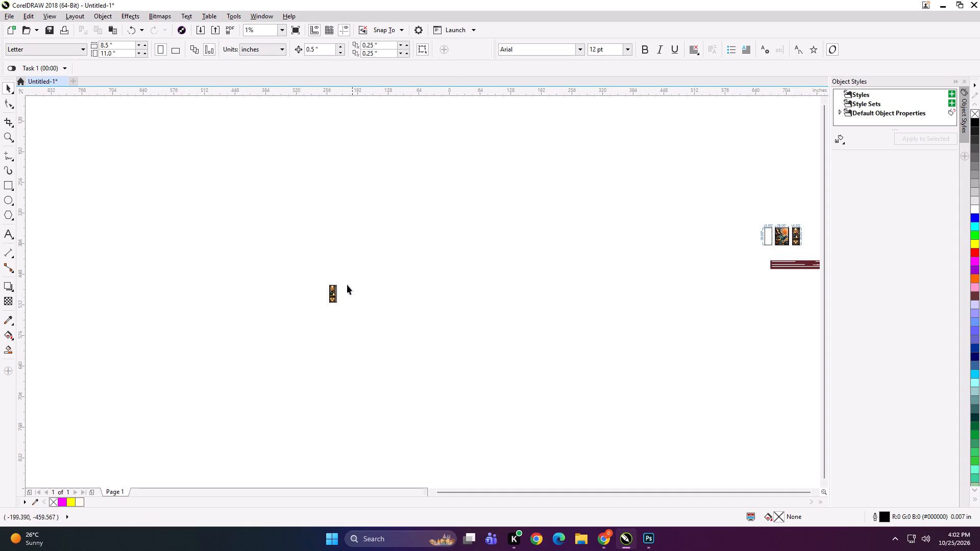
Align the left vase panel by its centres onto the left narrow rectangle of the dimensioned diagram.
drag(309, 260, 371, 309)
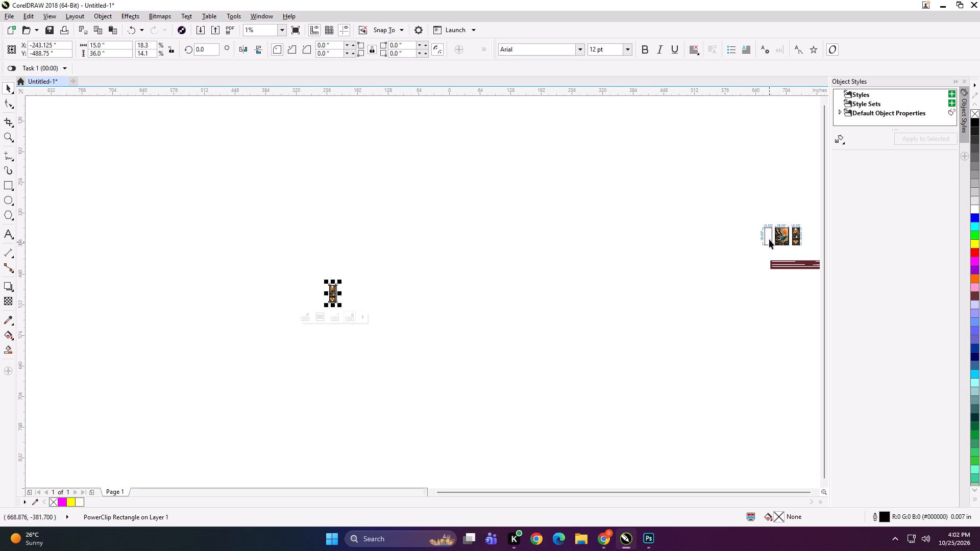
shift+click(769, 236)
text(CE)
click(657, 233)
scroll(780, 246, up, 1)
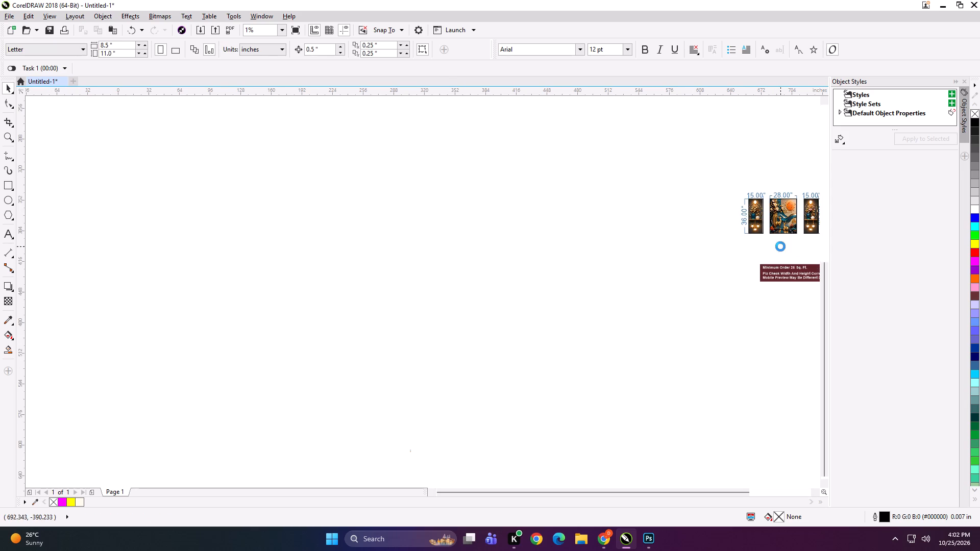
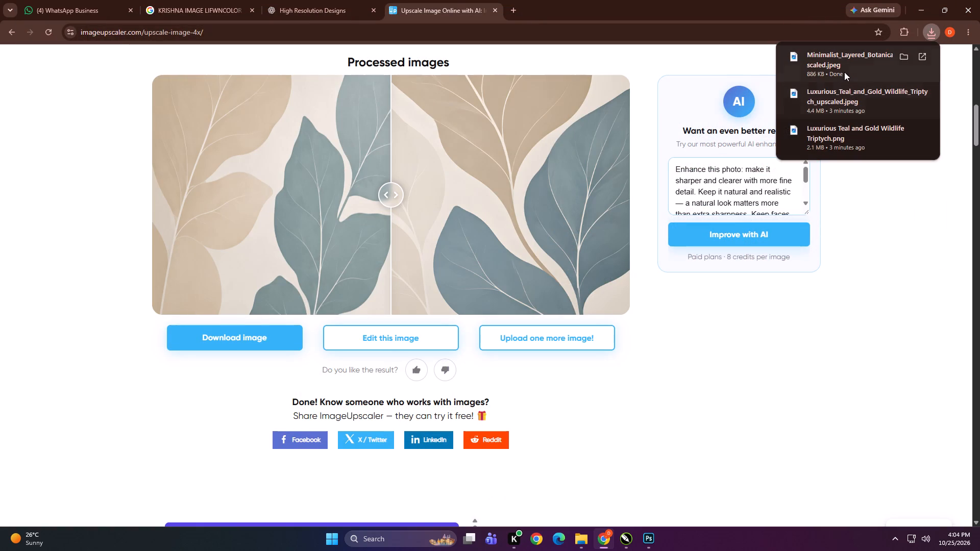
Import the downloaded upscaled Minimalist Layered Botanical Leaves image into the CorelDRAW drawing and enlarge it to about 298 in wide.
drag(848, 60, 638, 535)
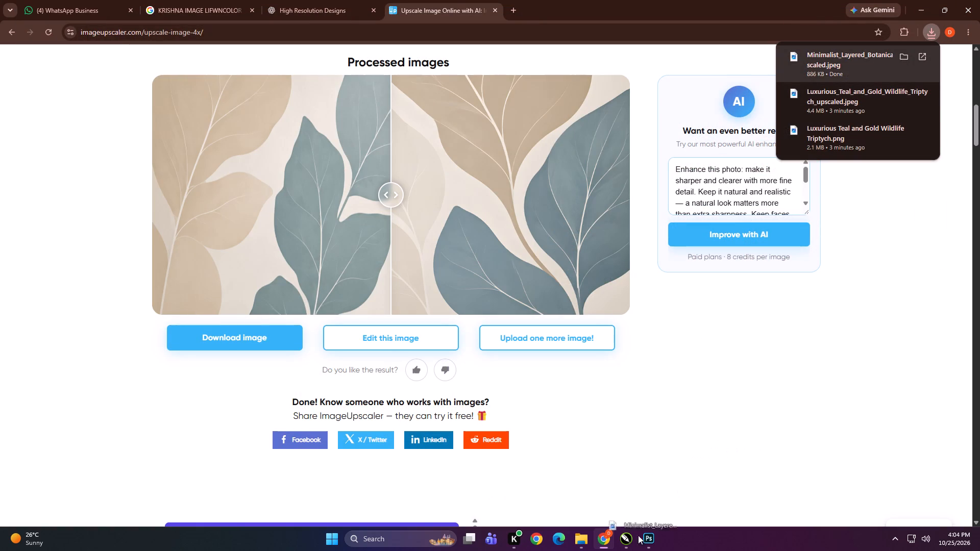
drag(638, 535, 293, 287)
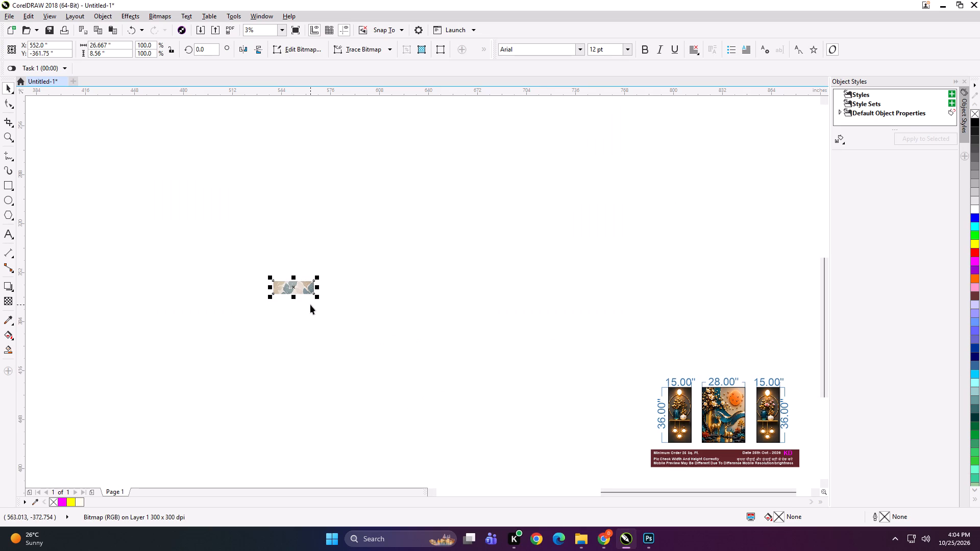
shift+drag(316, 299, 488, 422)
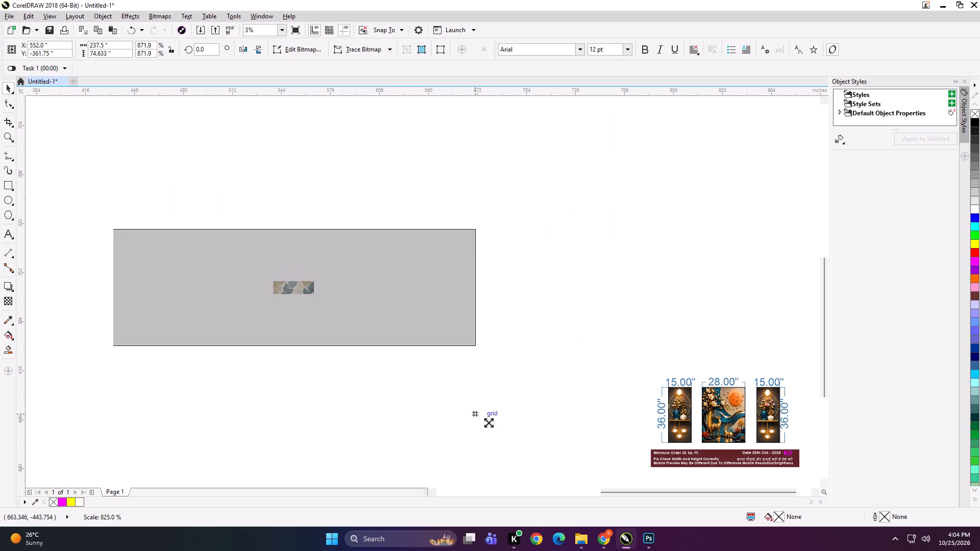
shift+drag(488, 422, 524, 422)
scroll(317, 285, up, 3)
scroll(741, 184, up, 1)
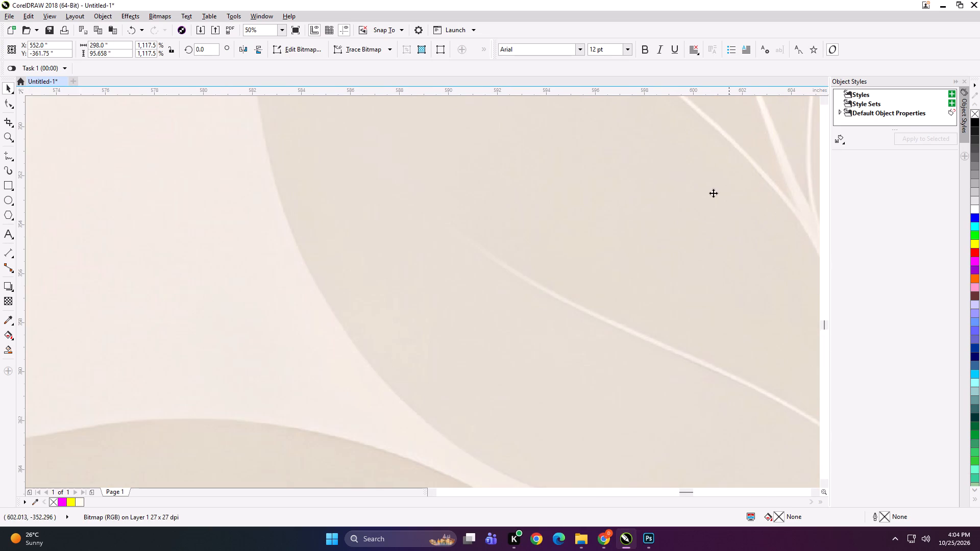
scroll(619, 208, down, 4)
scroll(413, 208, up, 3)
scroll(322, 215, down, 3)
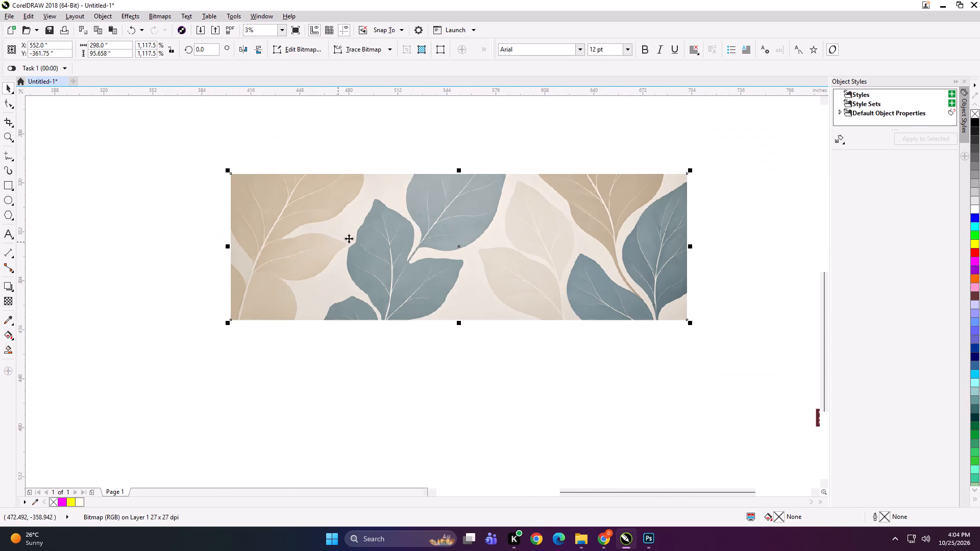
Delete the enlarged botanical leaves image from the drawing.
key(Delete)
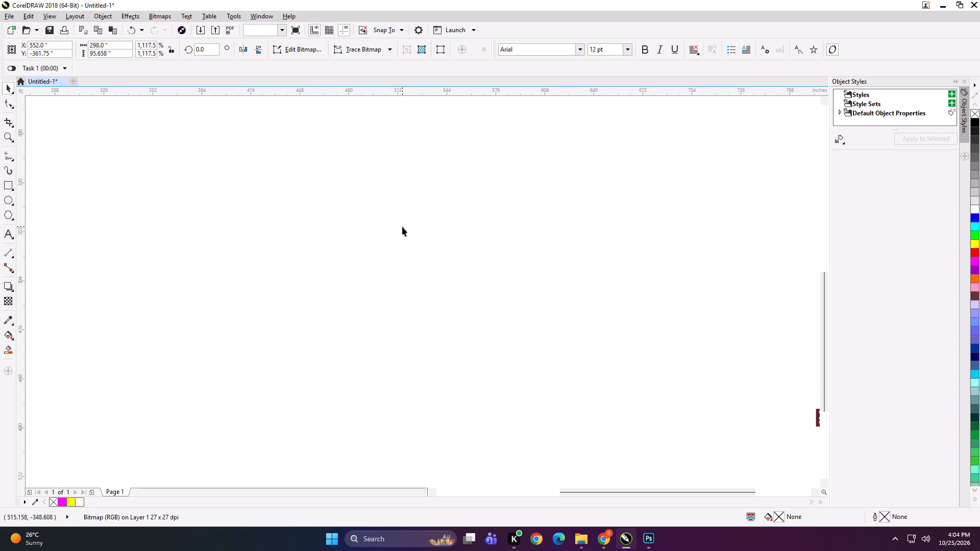
Open the upscaled Minimalist Layered Botanical Leaves image from the Downloads folder in Photoshop.
click(642, 536)
click(586, 536)
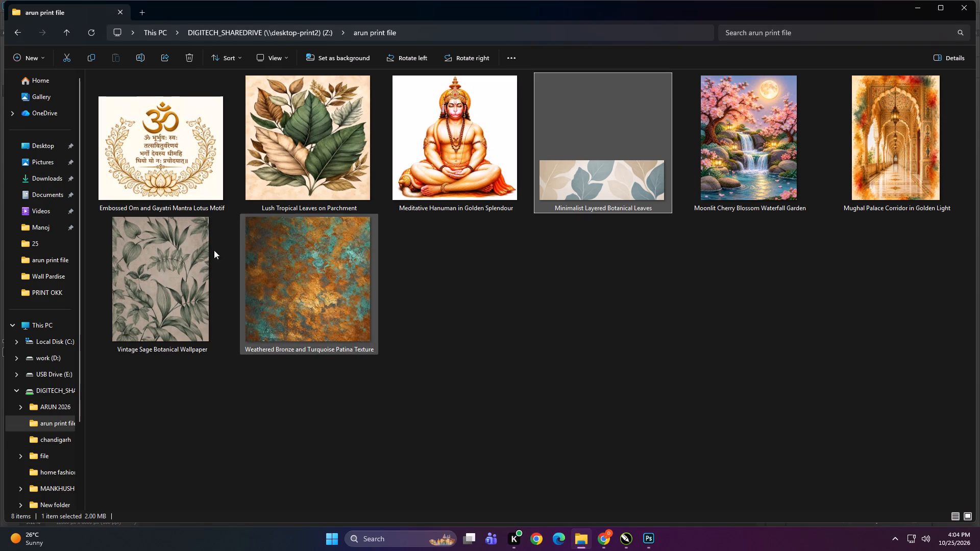
click(36, 184)
drag(153, 200, 535, 11)
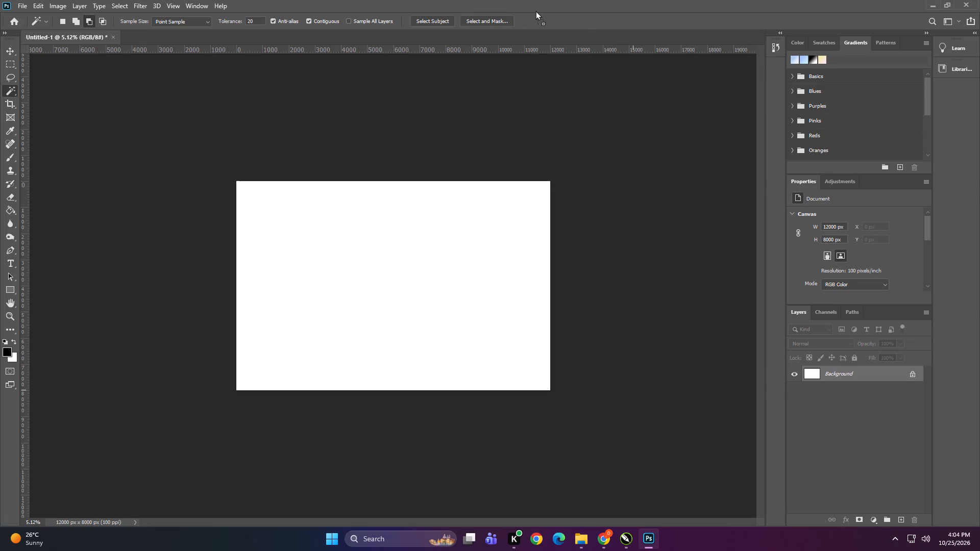
drag(535, 11, 536, 33)
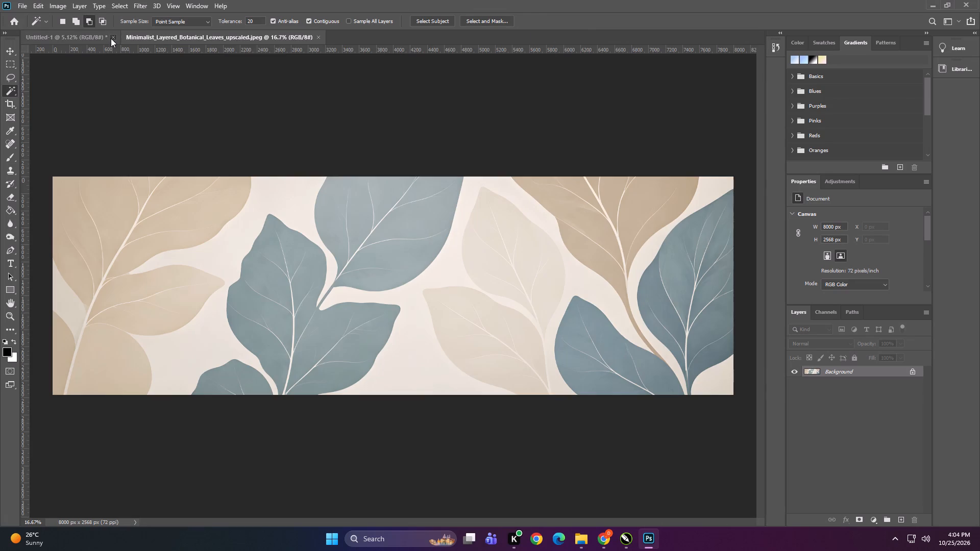
Close the blank Untitled-1 document without saving it.
click(111, 38)
click(479, 200)
Resize the botanical leaves image to 332 in wide by 108 in high at a resolution of 100 pixels/inch.
key(ctrl+alt+i)
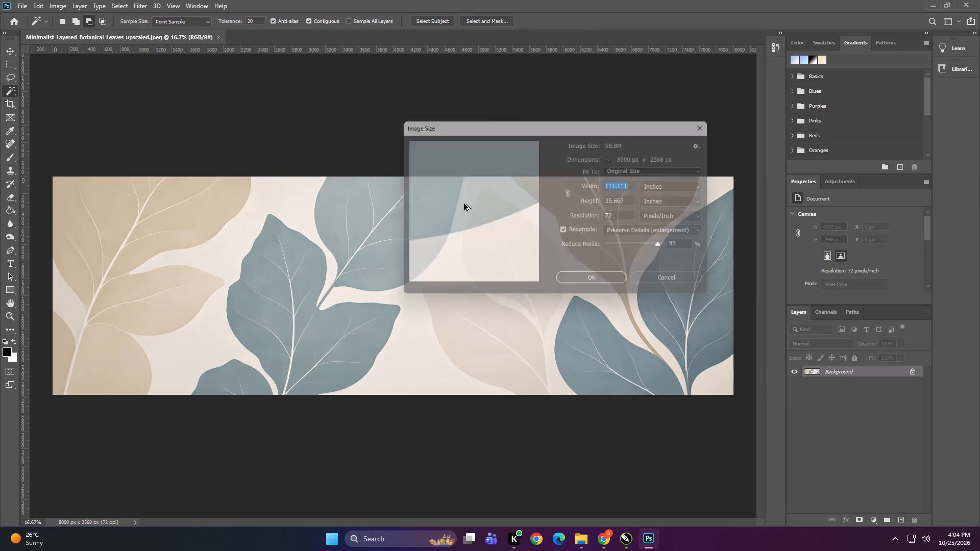
text(300)
key(Tab)
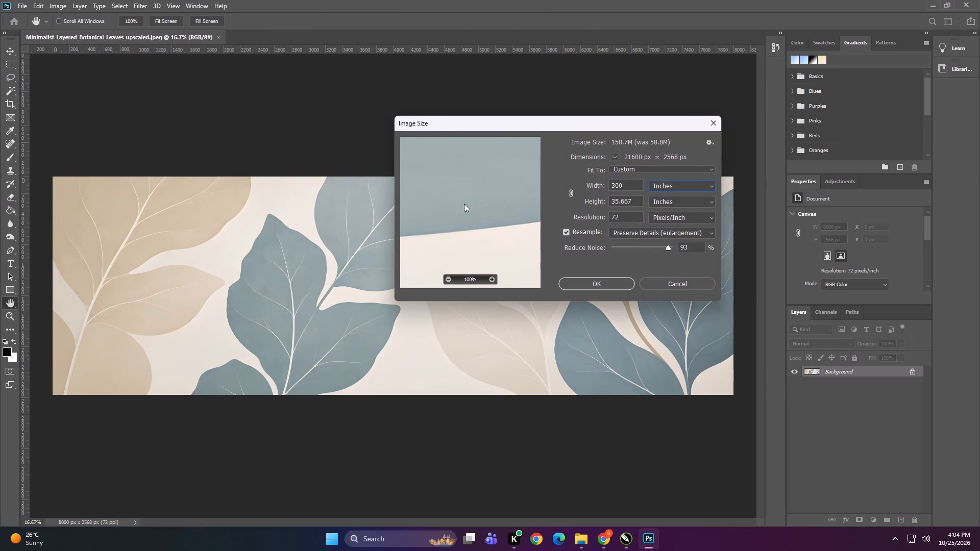
key(Tab)
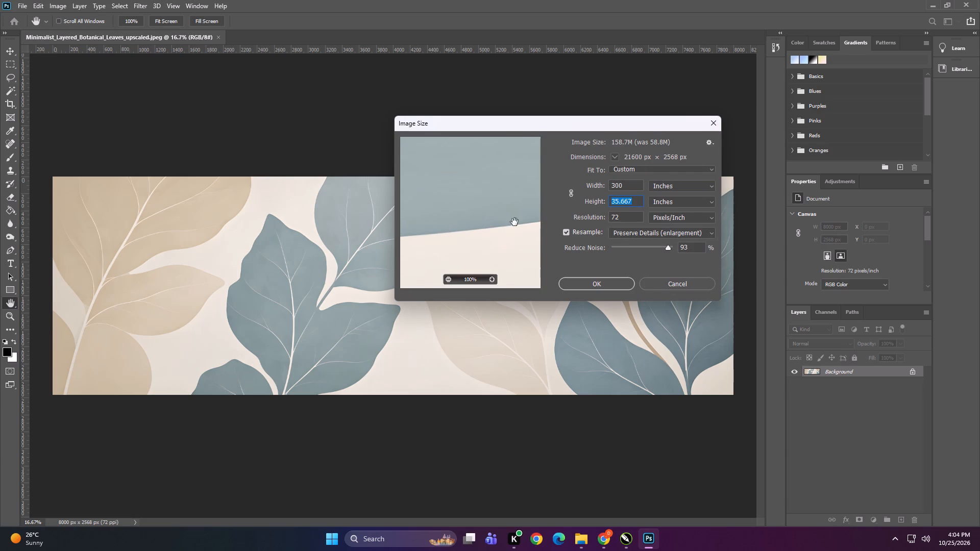
drag(628, 219, 594, 222)
text(72)
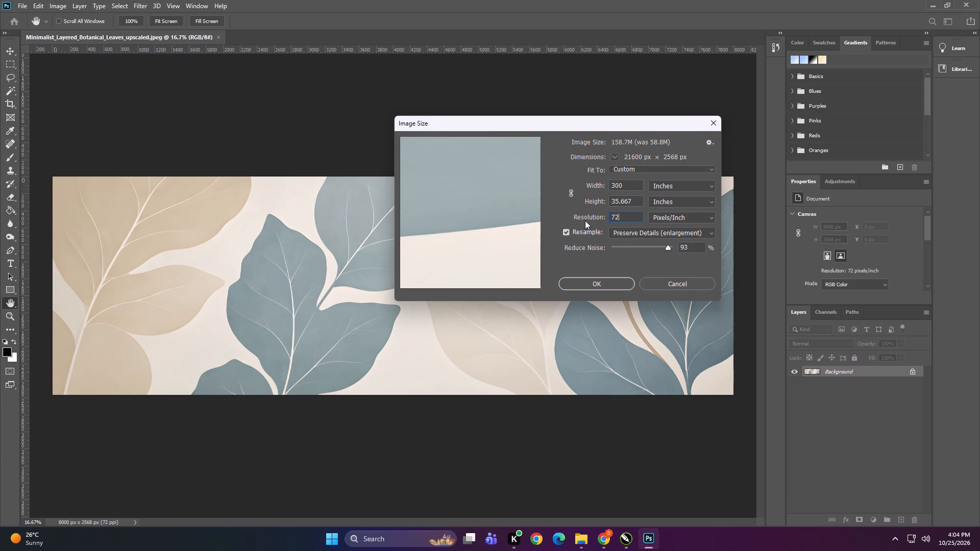
drag(635, 201, 610, 204)
text(108)
drag(634, 184, 546, 196)
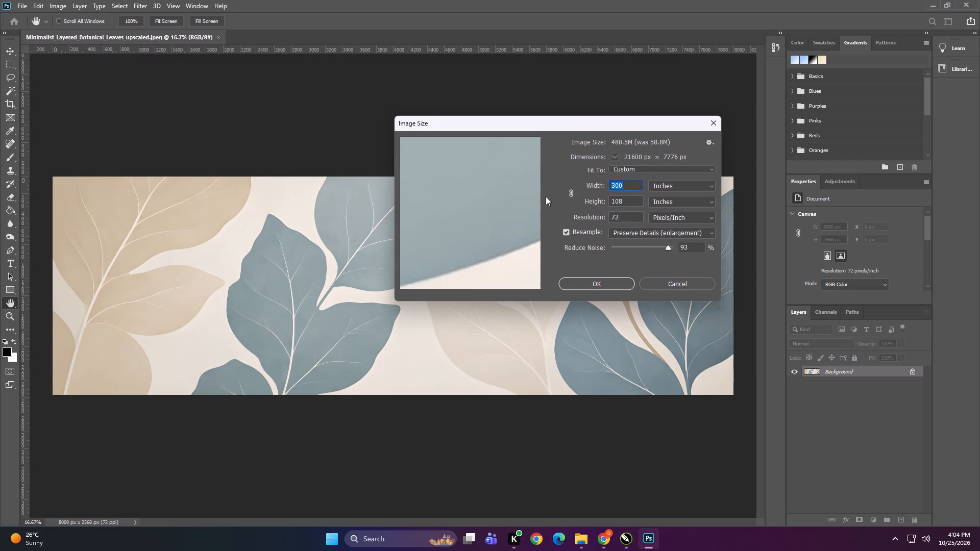
text(332)
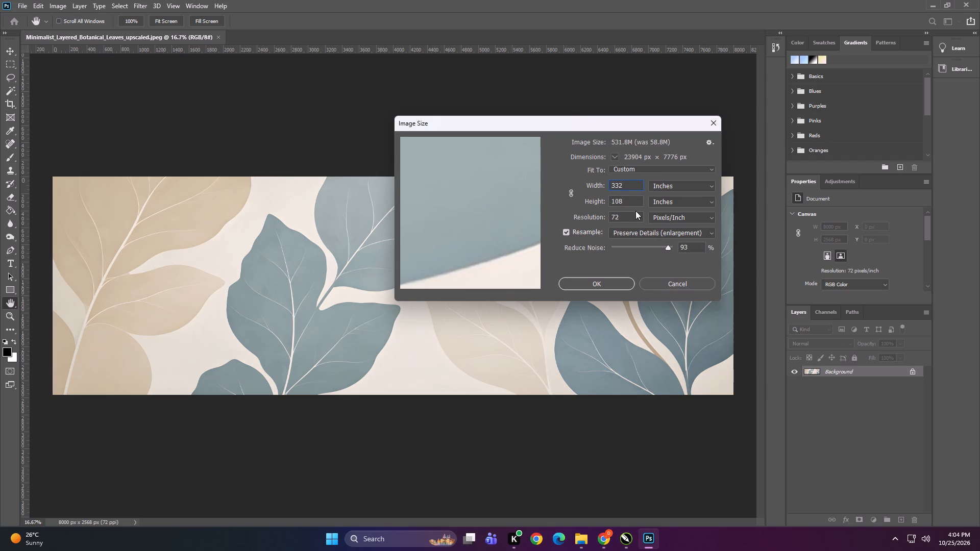
click(631, 213)
text(100)
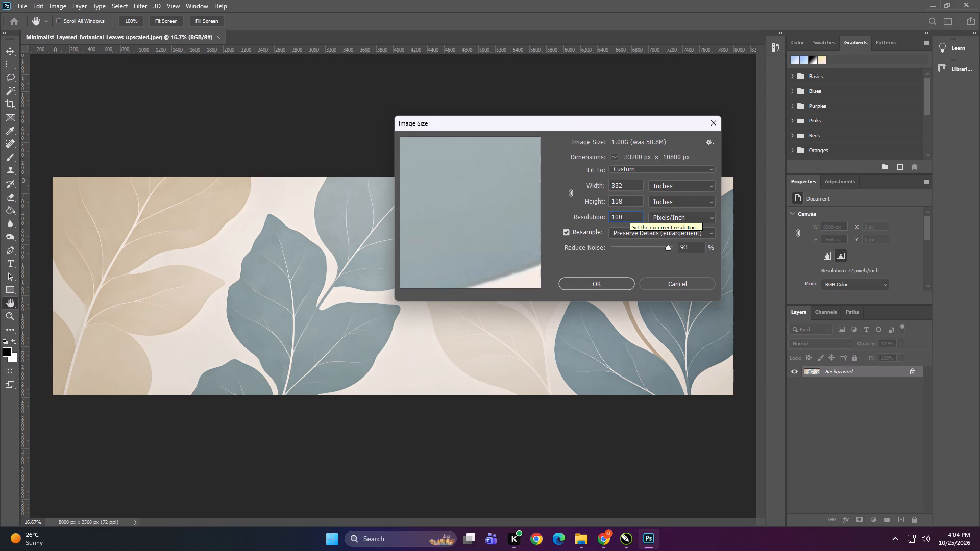
key(Return)
Examine the leaf edges and surface texture of the resized botanical image up close.
alt+scroll(617, 215, down, 11)
alt+scroll(388, 300, down, 3)
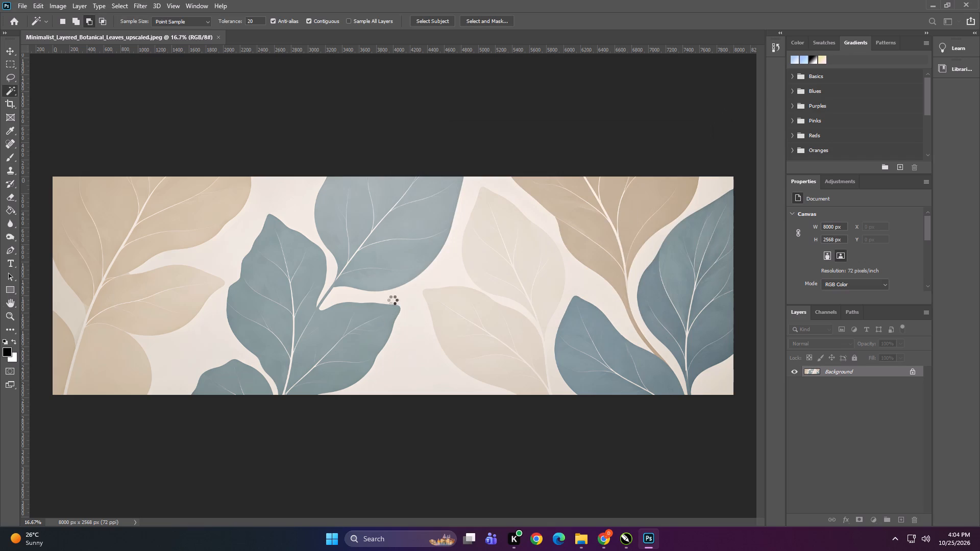
alt+scroll(393, 300, down, 6)
alt+scroll(371, 262, down, 3)
alt+scroll(292, 245, up, 19)
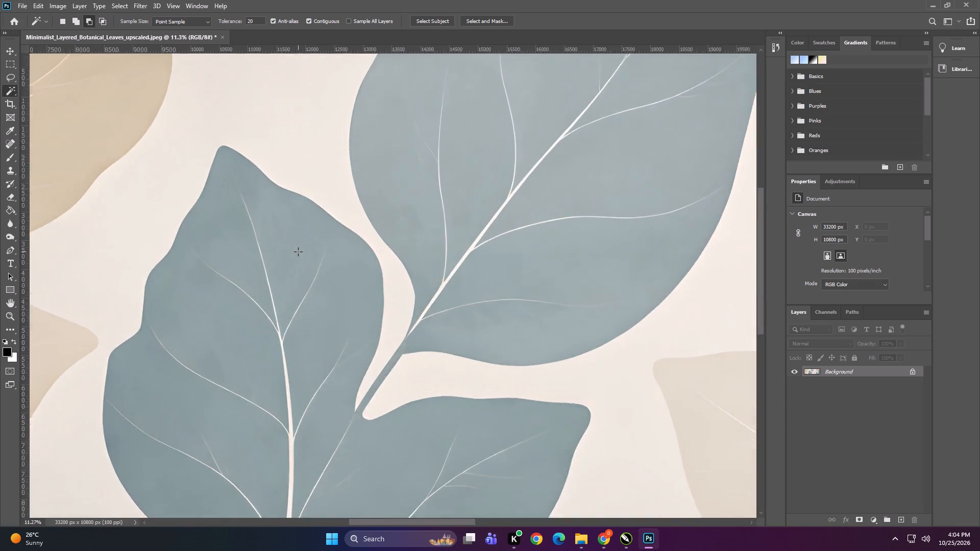
alt+scroll(298, 252, up, 10)
key(space)
key(space)
key(space)
key(space)
key(space)
key(space)
drag(482, 257, 358, 347)
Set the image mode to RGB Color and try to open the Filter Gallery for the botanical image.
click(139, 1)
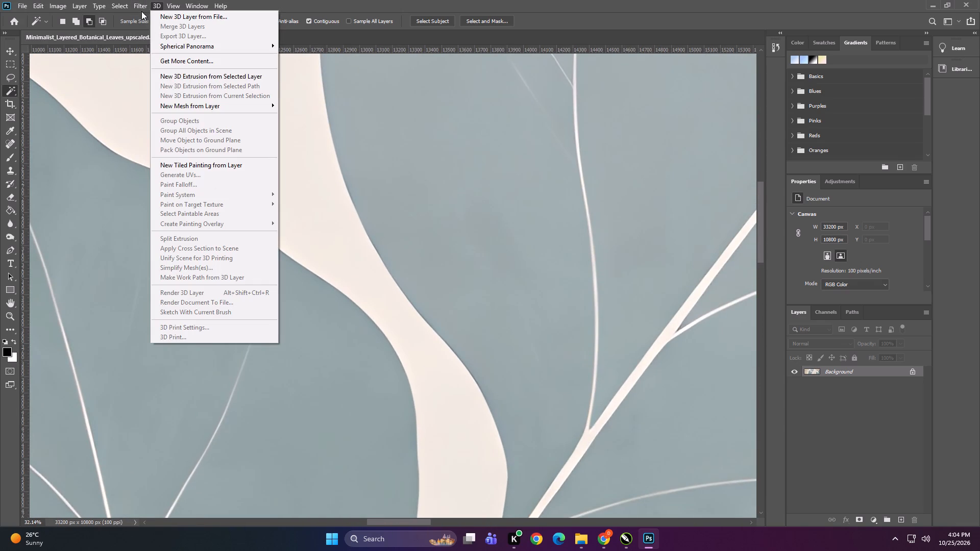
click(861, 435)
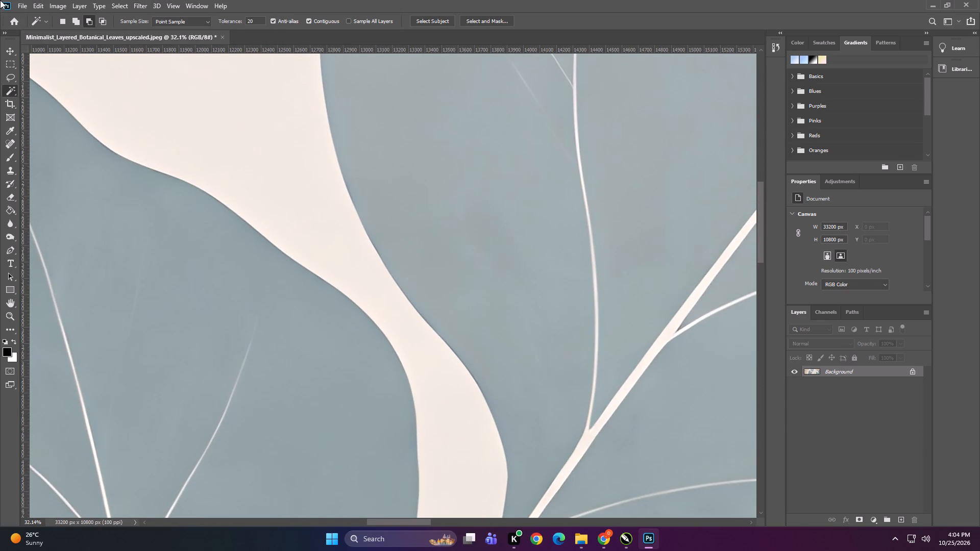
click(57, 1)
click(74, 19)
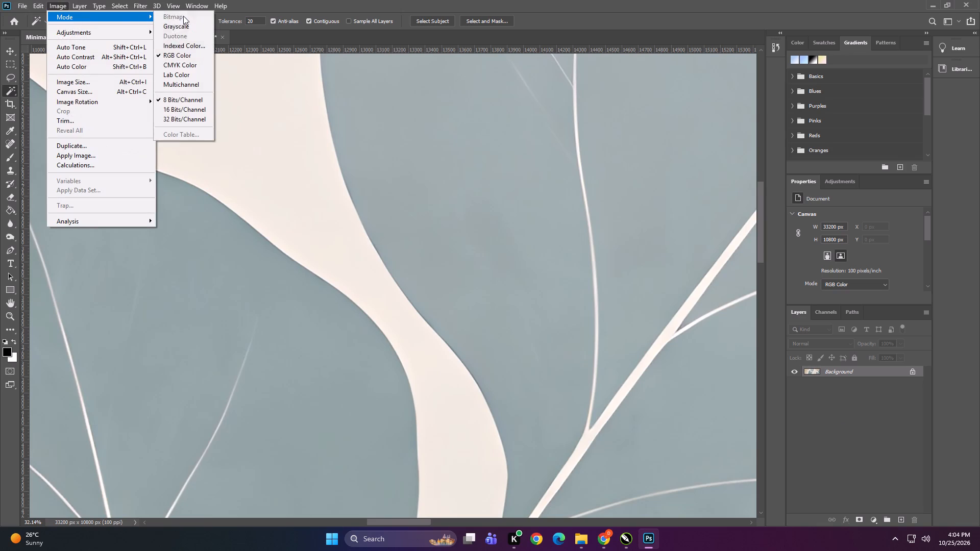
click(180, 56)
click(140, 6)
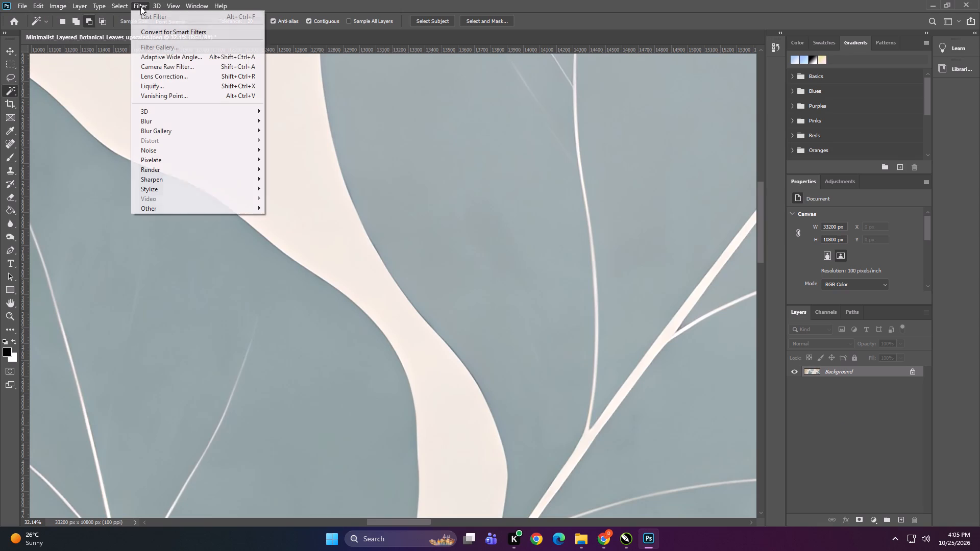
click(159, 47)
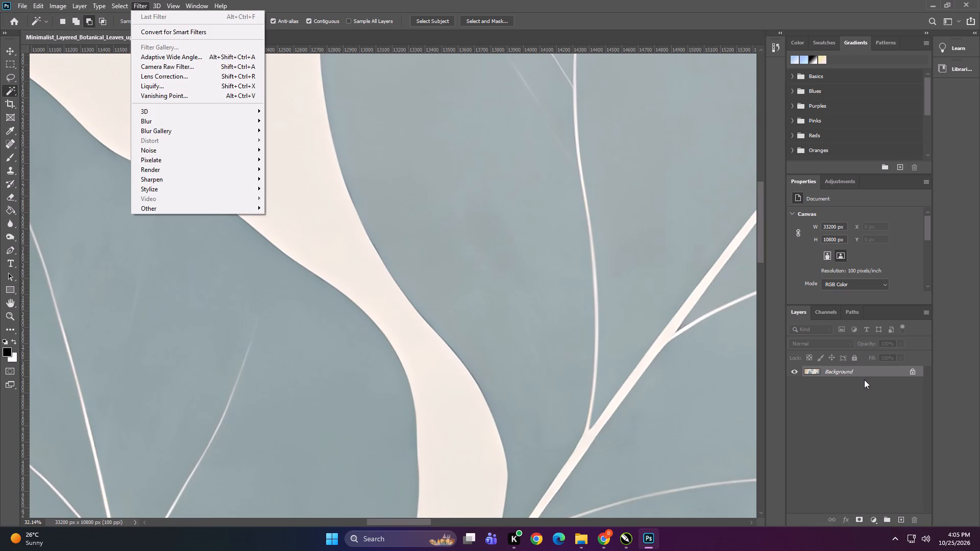
Unlock the Background layer so that it becomes a regular layer.
click(911, 373)
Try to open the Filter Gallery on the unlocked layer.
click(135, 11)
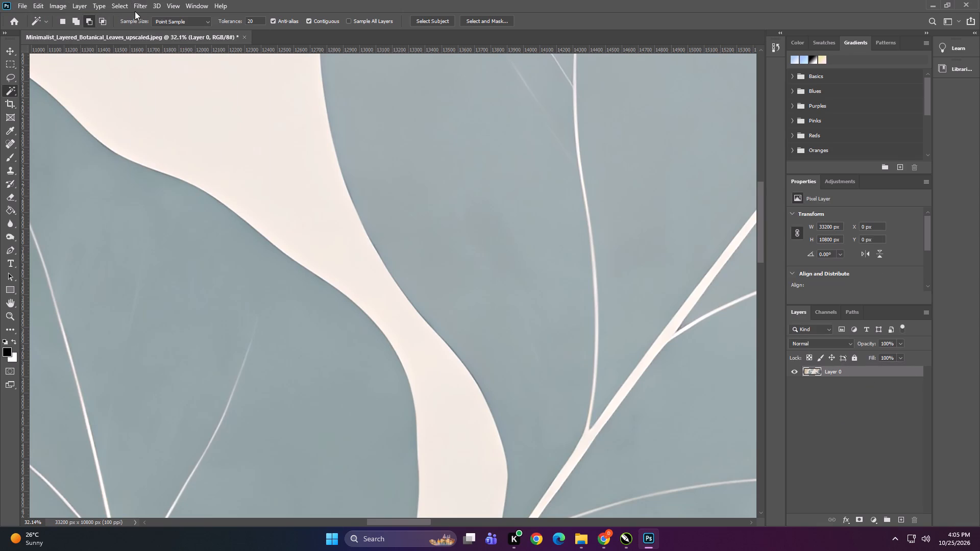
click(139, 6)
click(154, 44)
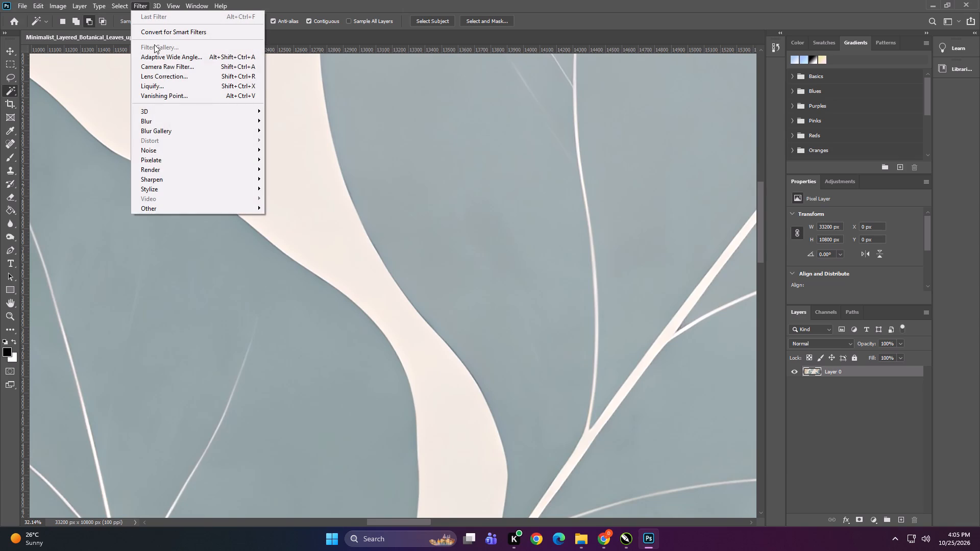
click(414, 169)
Apply a Surface Blur to the whole botanical layer with a radius of 25 pixels and a threshold of 20 levels.
alt+scroll(371, 237, down, 17)
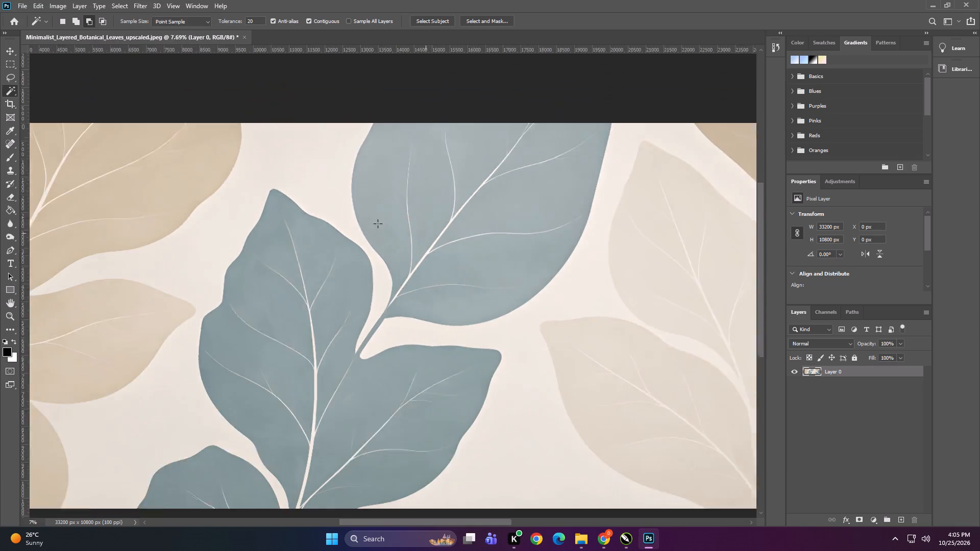
alt+scroll(378, 223, down, 2)
alt+scroll(388, 268, down, 7)
alt+scroll(302, 275, up, 4)
click(135, 2)
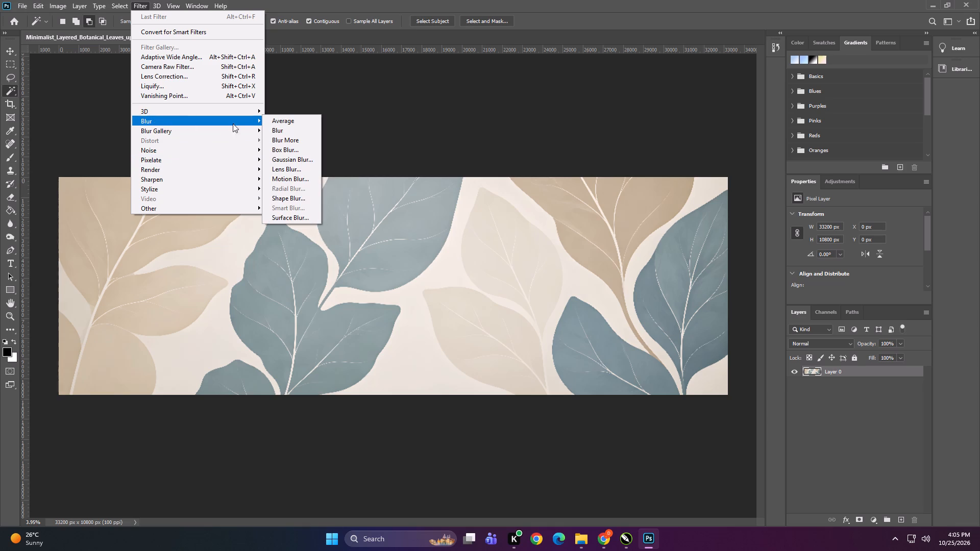
click(288, 217)
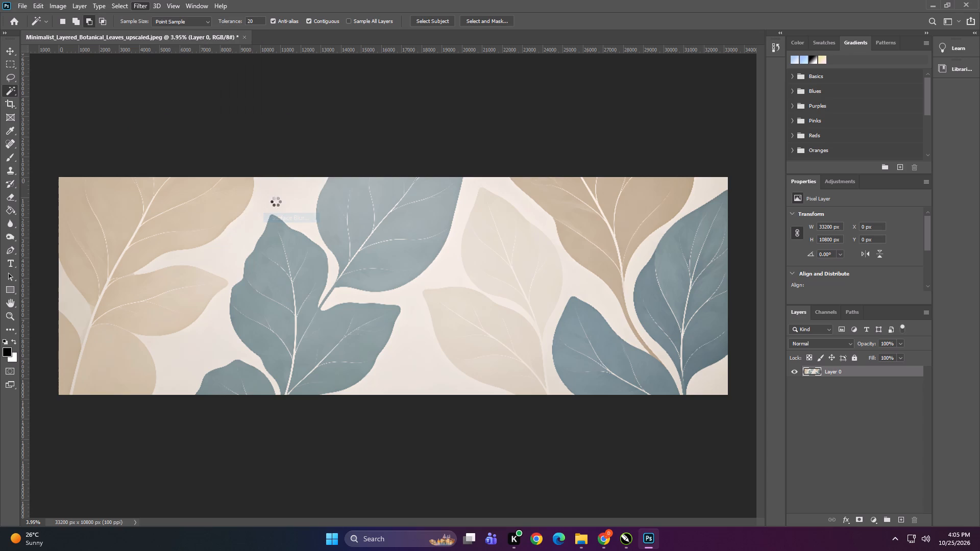
alt+scroll(304, 260, up, 17)
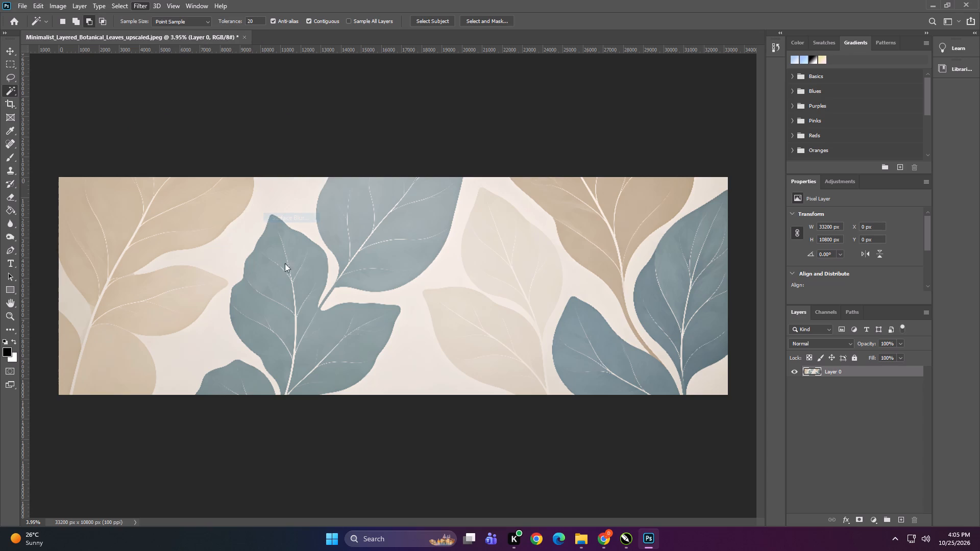
alt+scroll(299, 278, up, 9)
click(291, 267)
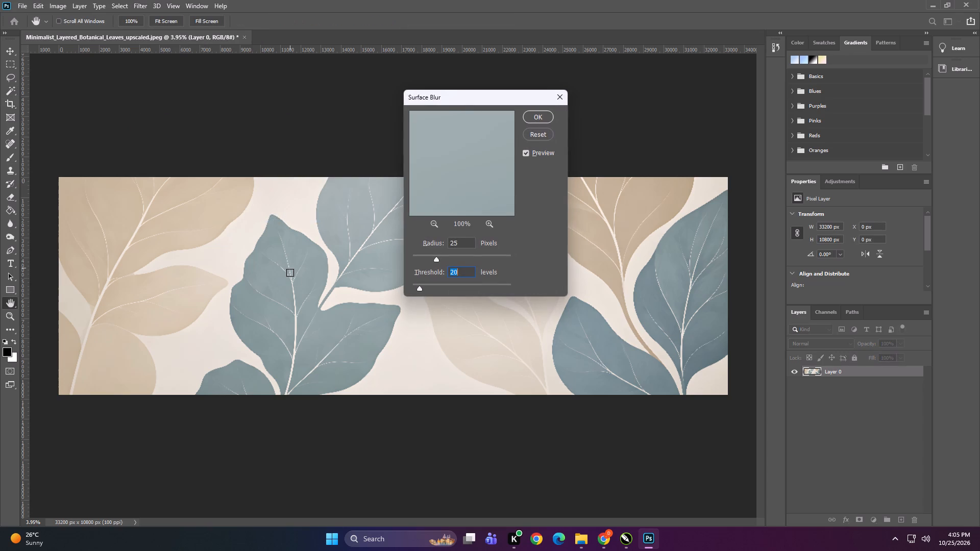
click(290, 272)
click(290, 272)
click(348, 269)
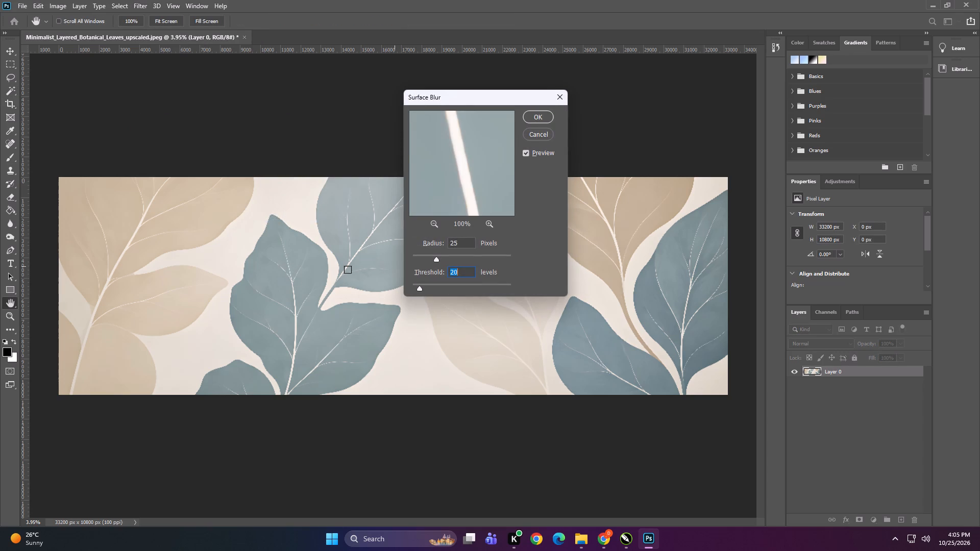
click(352, 253)
click(300, 296)
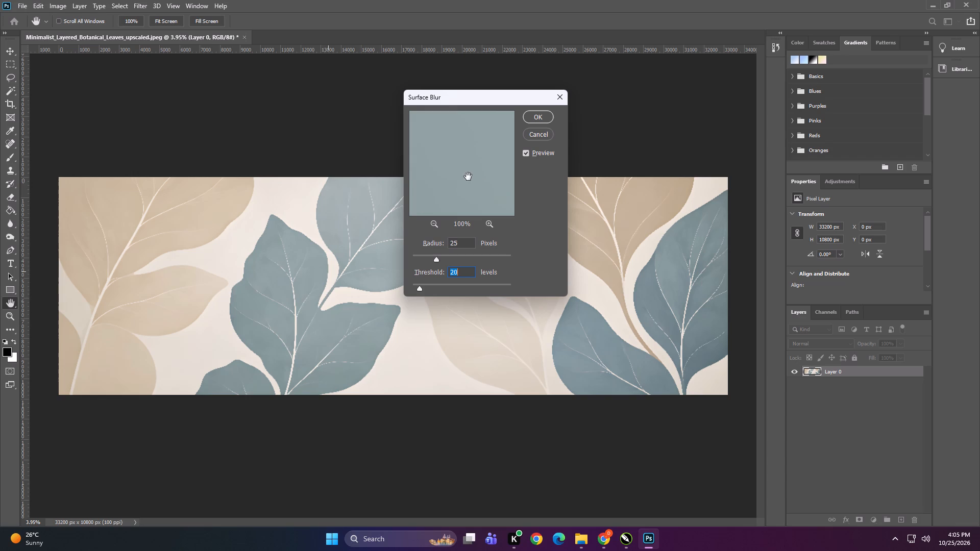
click(536, 118)
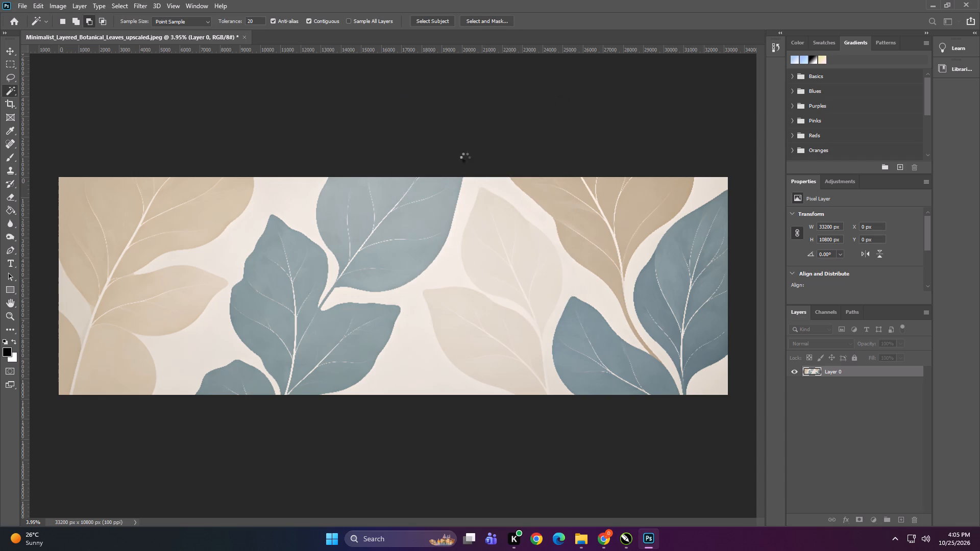
alt+scroll(277, 304, up, 19)
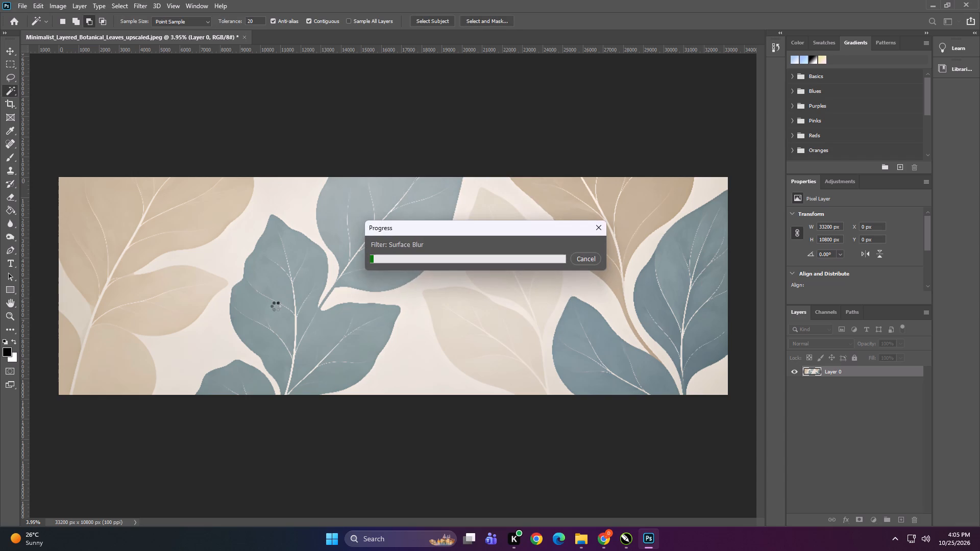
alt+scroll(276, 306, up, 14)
Switch to CorelDRAW and set the width of the middle deer panel, with both of its stacked objects selected, to 26 inches.
click(624, 535)
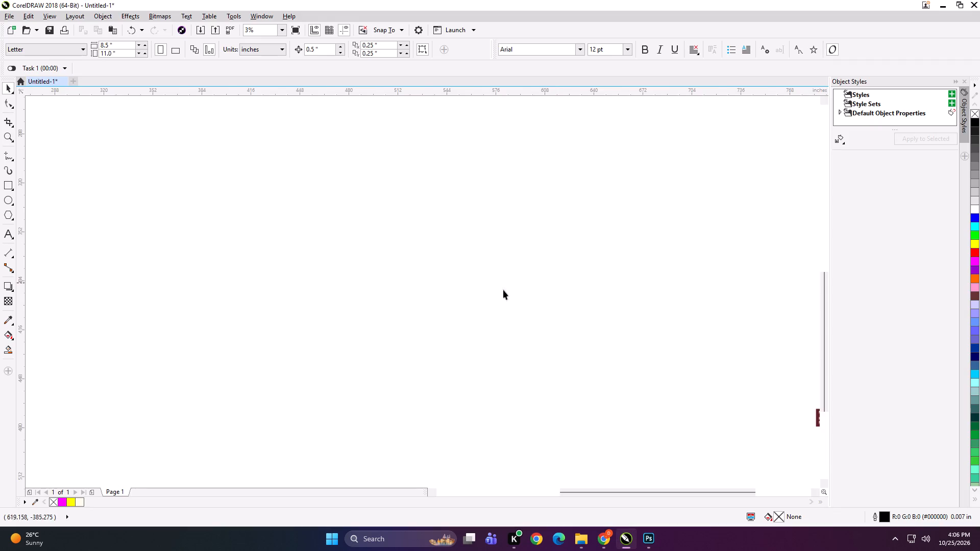
scroll(466, 299, down, 1)
scroll(783, 318, up, 2)
click(599, 327)
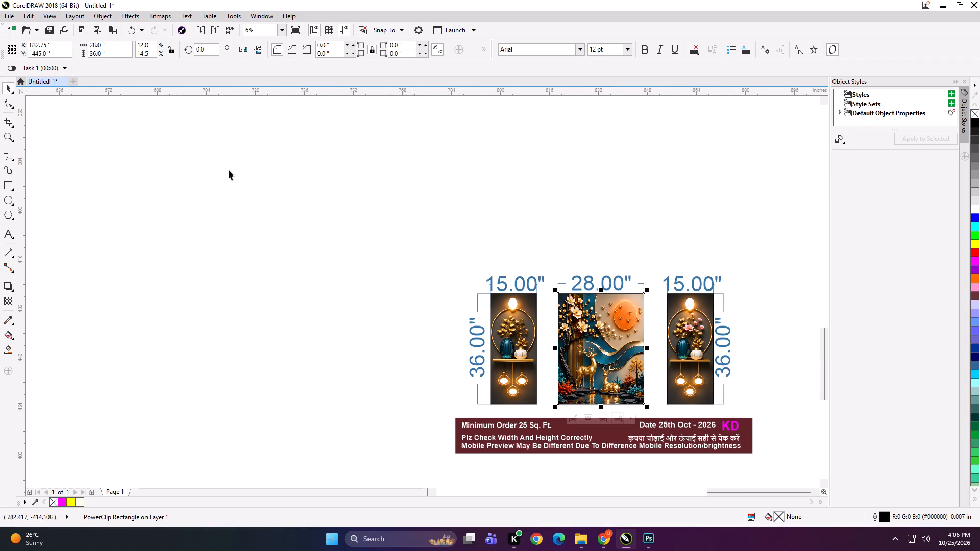
click(546, 270)
drag(555, 287, 562, 296)
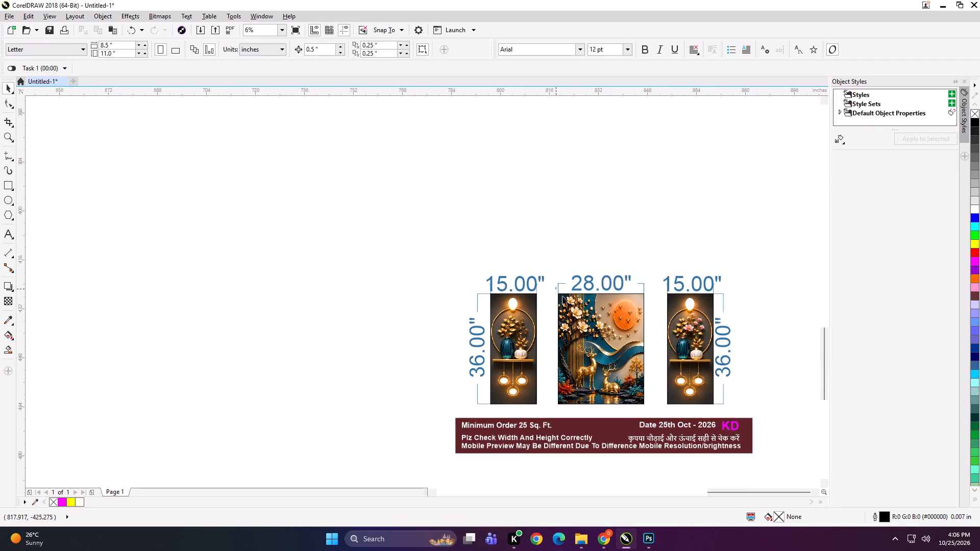
drag(562, 296, 649, 409)
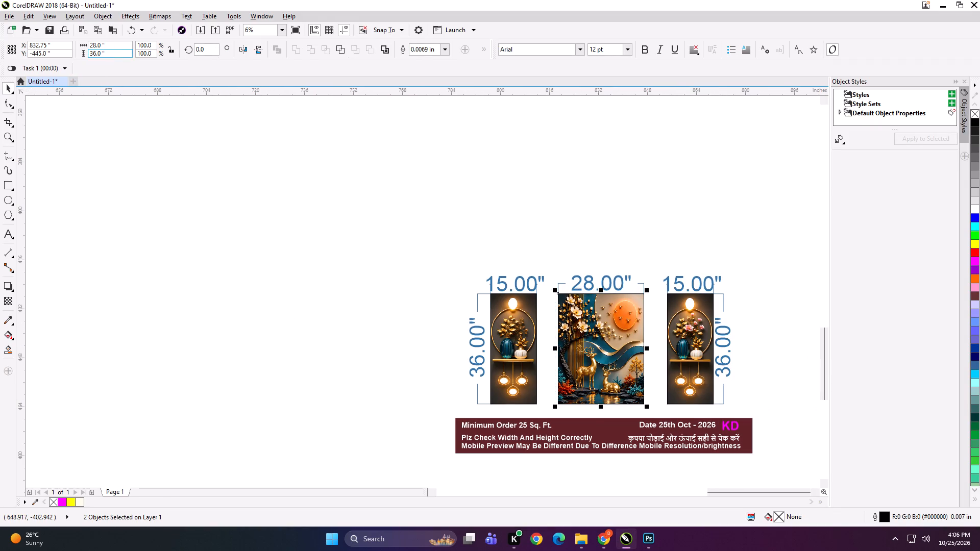
drag(112, 44, 61, 46)
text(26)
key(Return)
click(210, 234)
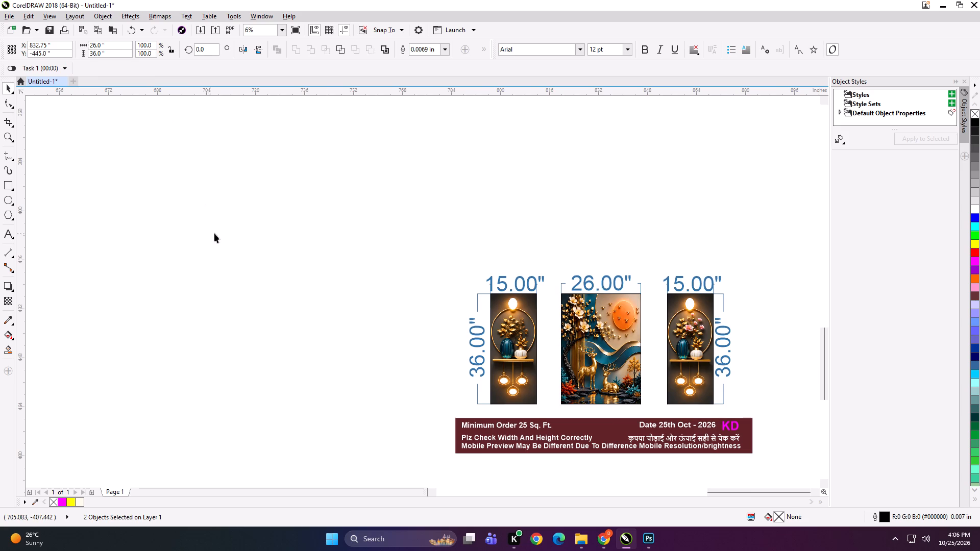
Scale the maroon order-notice banner down to about 71.7 inches wide and move it up close beneath the three panels.
scroll(619, 438, up, 1)
click(648, 433)
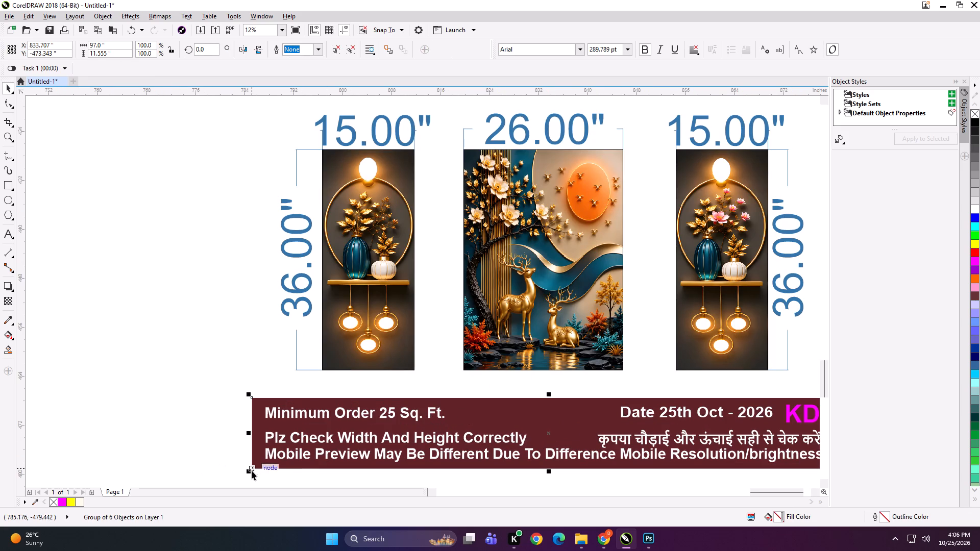
shift+drag(252, 470, 284, 460)
click(255, 463)
shift+drag(247, 471, 305, 468)
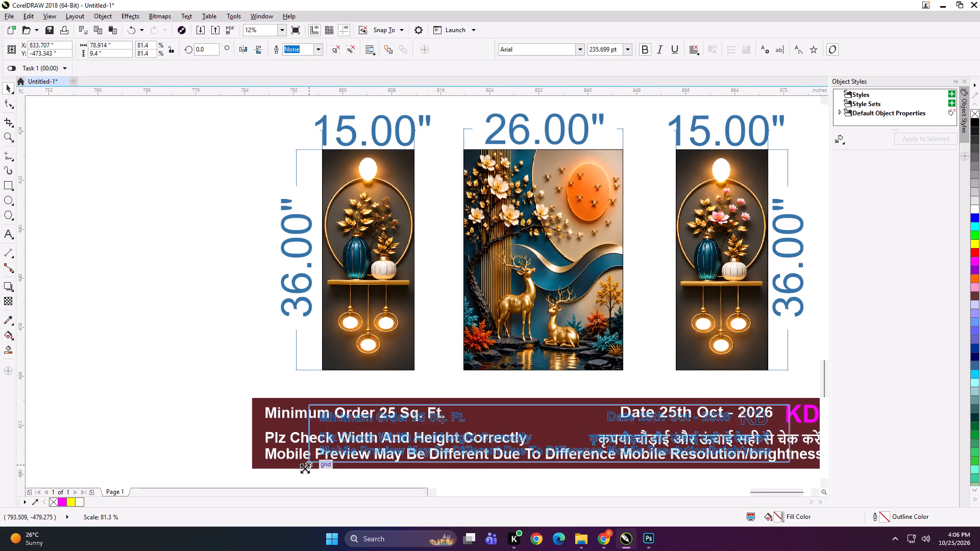
shift+drag(305, 468, 324, 464)
drag(521, 423, 519, 411)
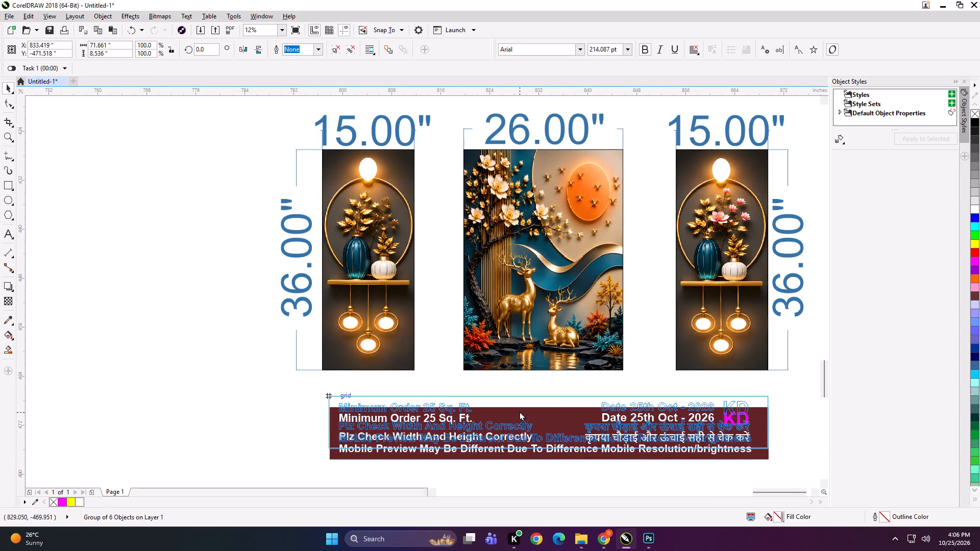
drag(519, 411, 520, 398)
Set the font size of all five dimension labels around the three panels to 300 pt.
scroll(291, 302, down, 1)
click(245, 272)
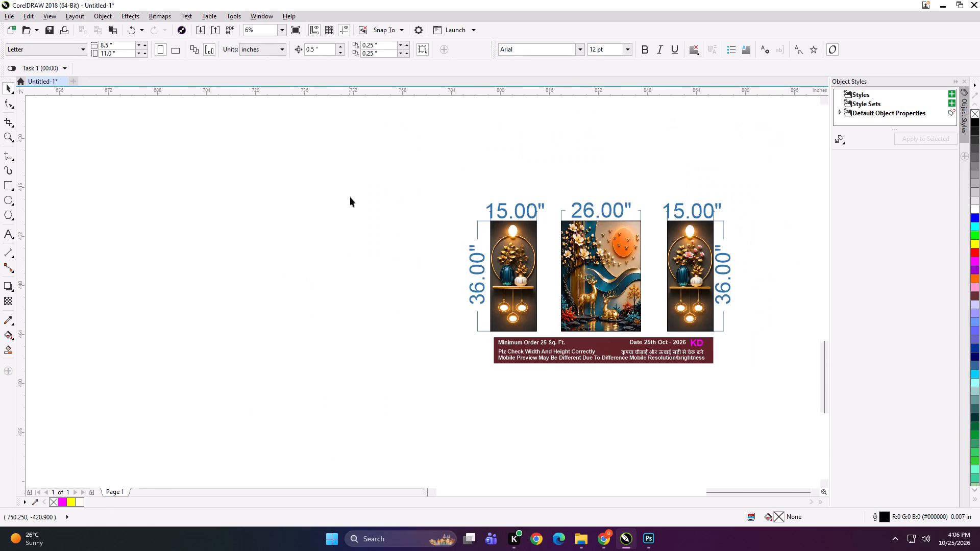
click(516, 205)
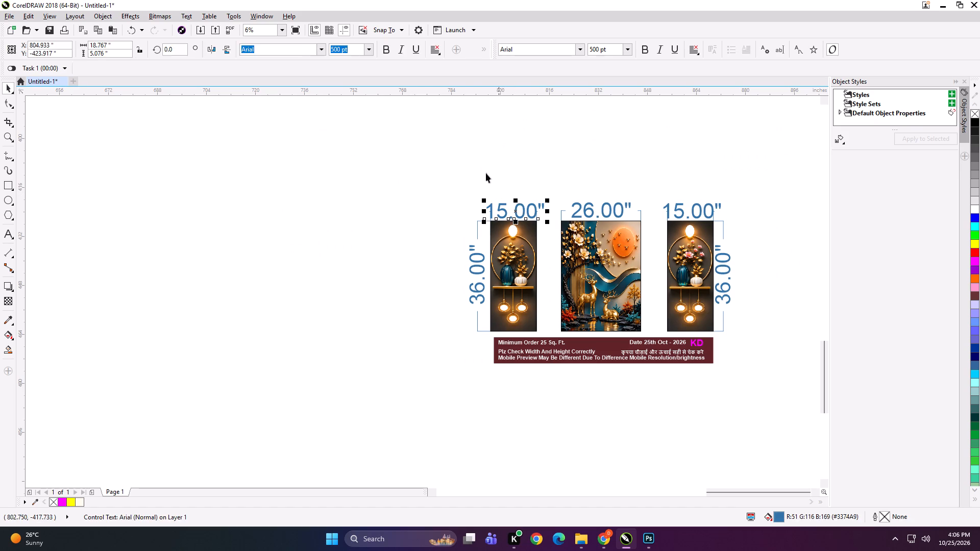
click(469, 165)
drag(459, 161, 730, 225)
shift+drag(764, 230, 453, 306)
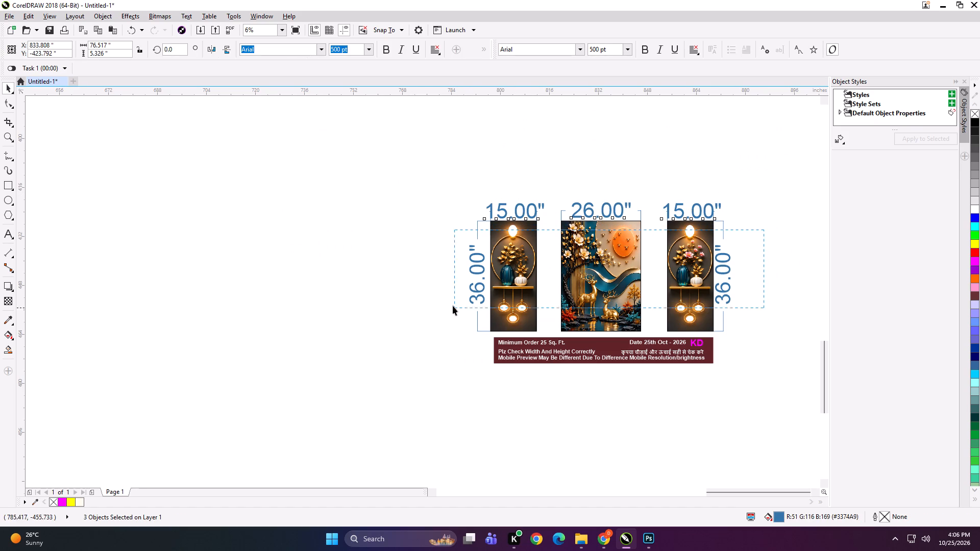
shift+drag(453, 306, 448, 309)
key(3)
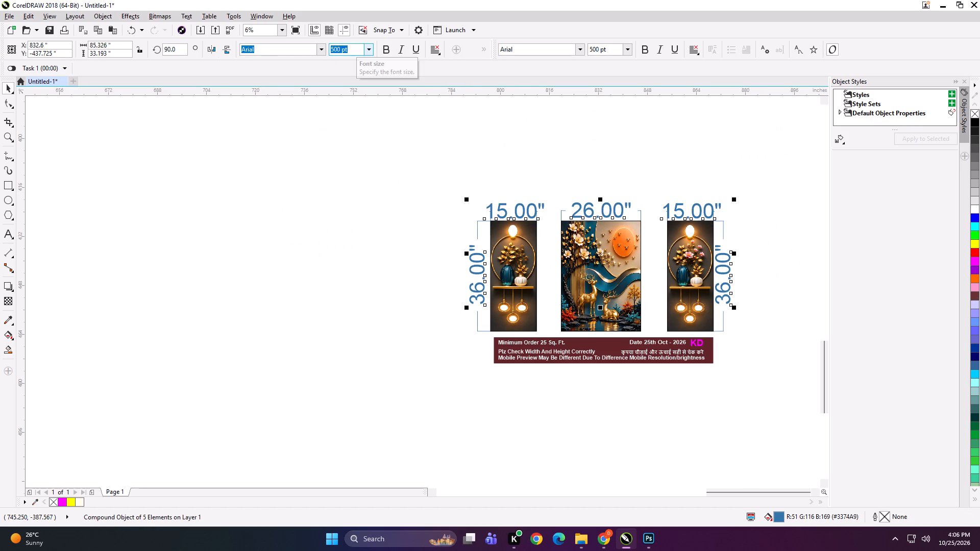
click(351, 47)
key(ctrl+a)
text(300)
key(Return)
click(401, 153)
Fit the three dimensioned panels and their notice banner in a full-screen preview and capture a screenshot of it.
drag(399, 145, 434, 166)
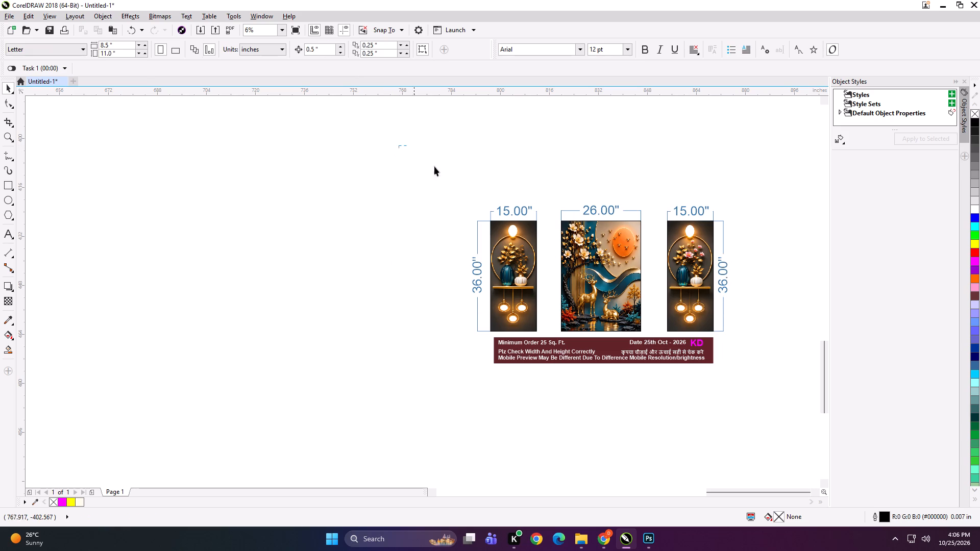
drag(434, 166, 756, 440)
key(shift+F2)
key(F9)
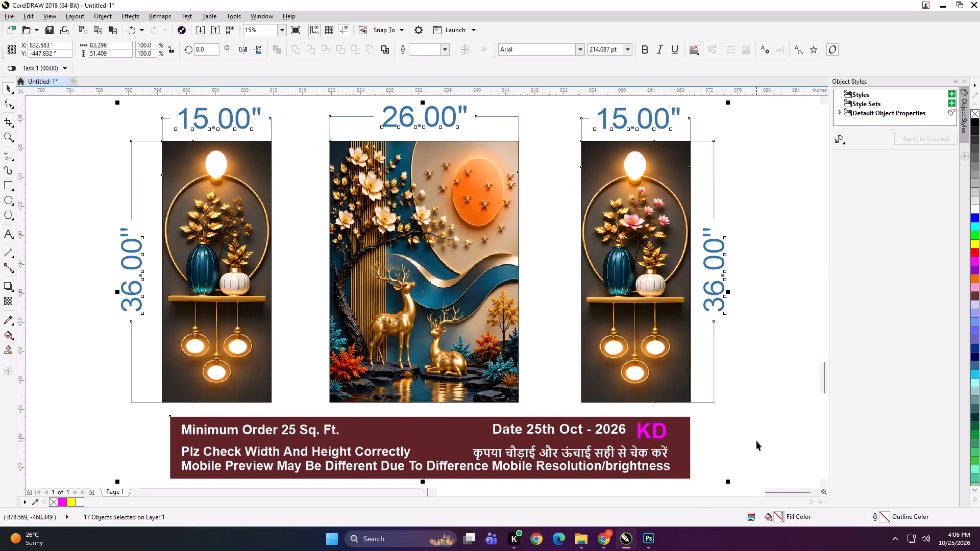
click(766, 373)
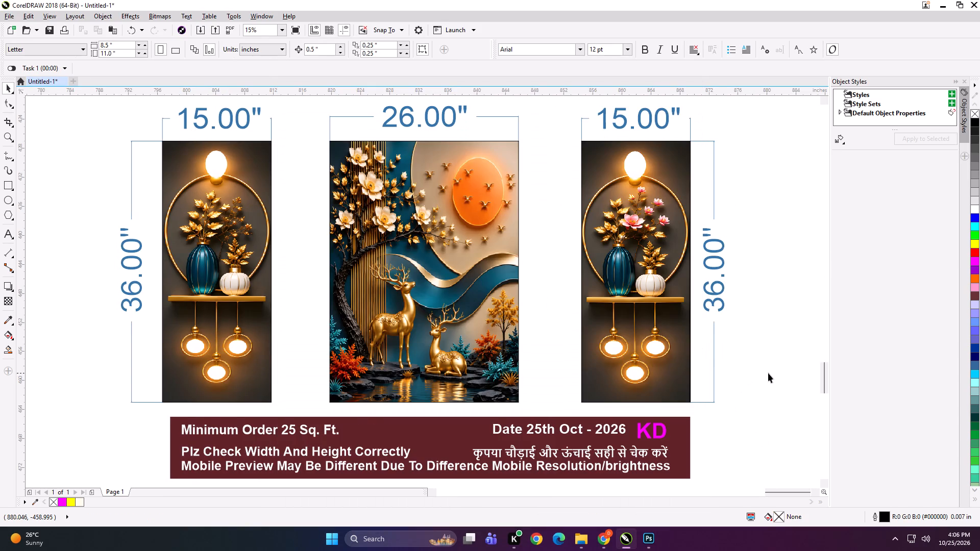
key(F9)
key(Print)
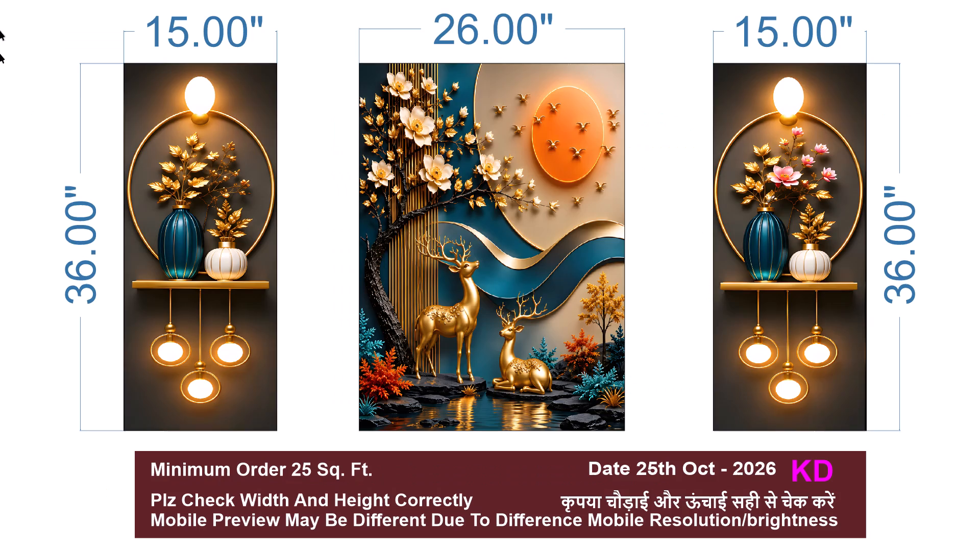
drag(0, 0, 952, 550)
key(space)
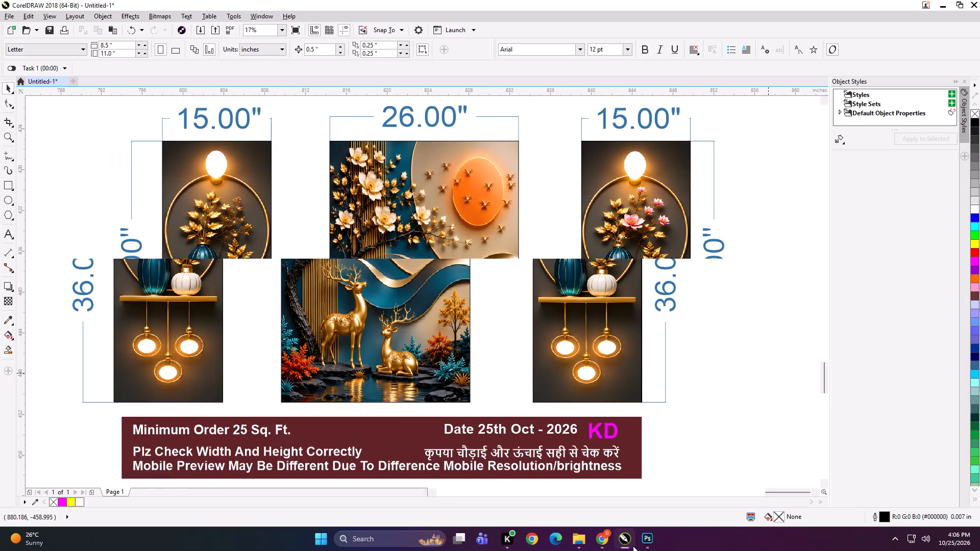
Switch to the Chrome browser.
click(597, 539)
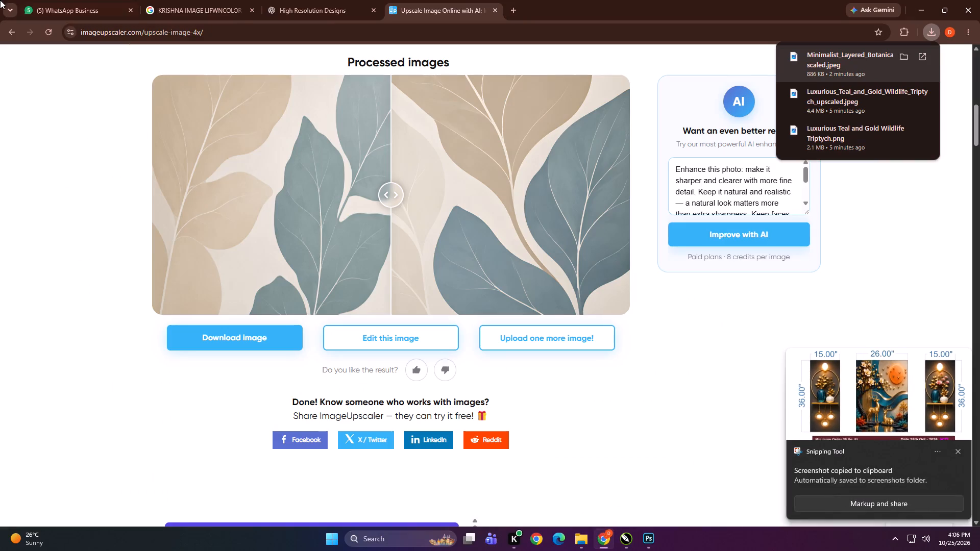